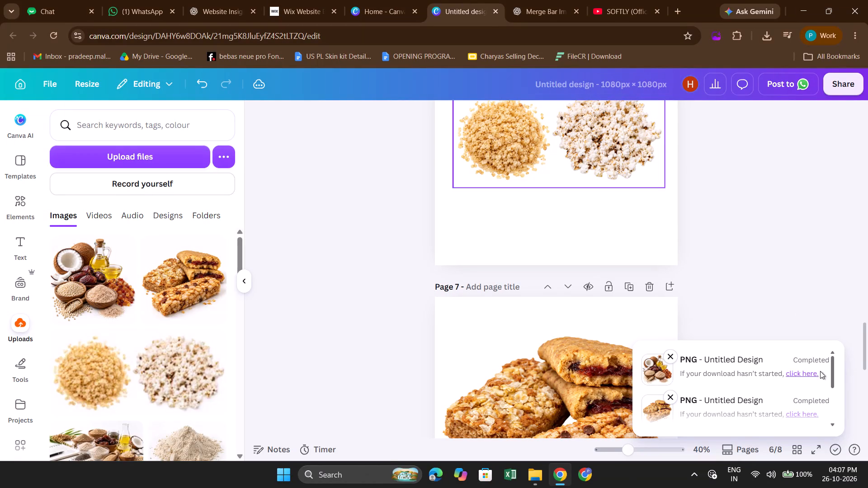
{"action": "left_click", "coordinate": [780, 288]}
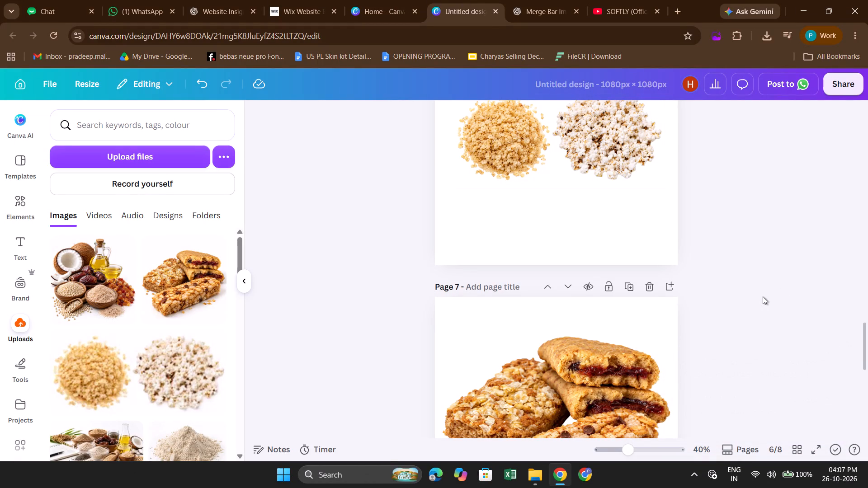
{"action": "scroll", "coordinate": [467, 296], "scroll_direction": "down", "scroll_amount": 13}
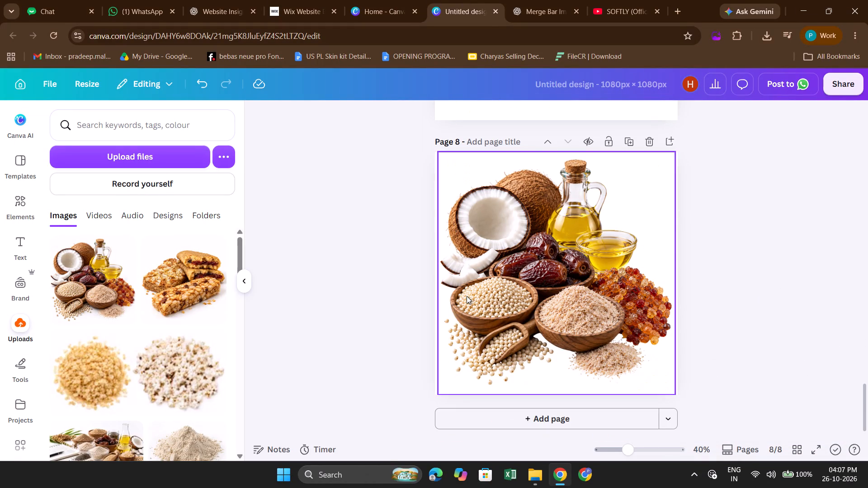
Switch to the Wix editor and review the text spacing in the mobile Snack-Bar Market and Premiumization sections of the INSIGHTS page.
{"action": "left_click", "coordinate": [280, 0]}
{"action": "scroll", "coordinate": [336, 164], "scroll_direction": "down", "scroll_amount": 1}
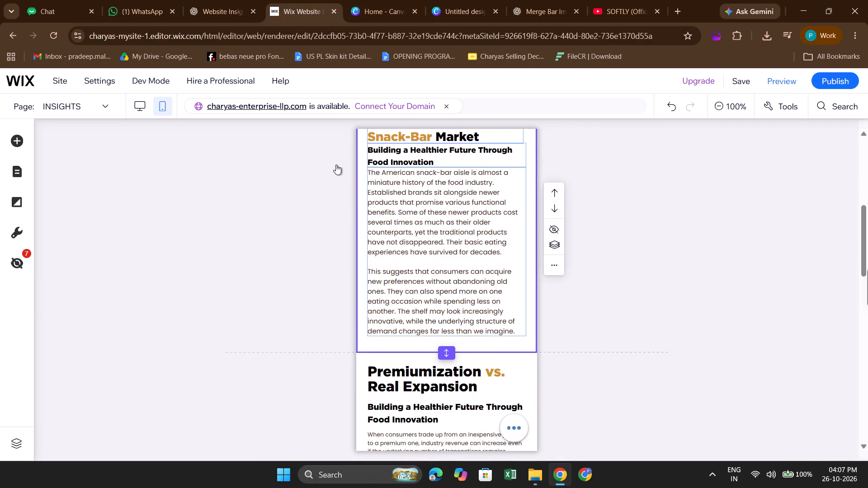
{"action": "left_click", "coordinate": [561, 273]}
{"action": "left_click", "coordinate": [627, 336]}
{"action": "scroll", "coordinate": [627, 336], "scroll_direction": "up", "scroll_amount": 1}
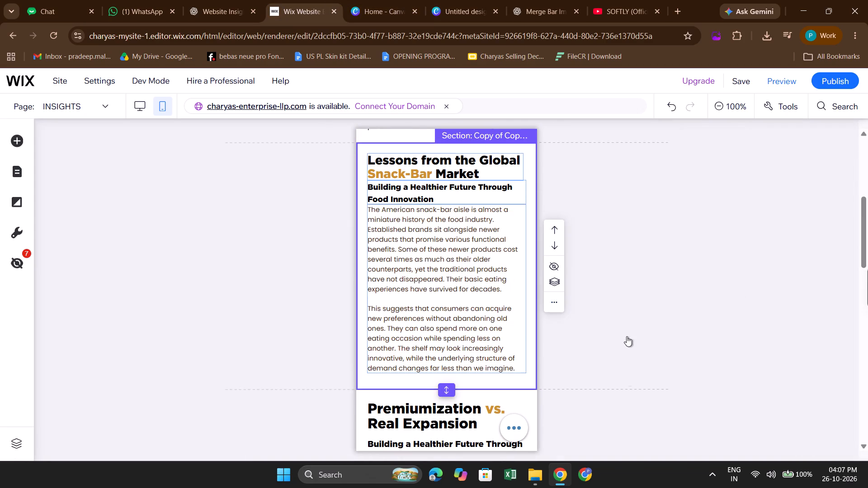
{"action": "left_click", "coordinate": [642, 297]}
{"action": "scroll", "coordinate": [642, 297], "scroll_direction": "up", "scroll_amount": 1}
{"action": "scroll", "coordinate": [453, 315], "scroll_direction": "down", "scroll_amount": 2}
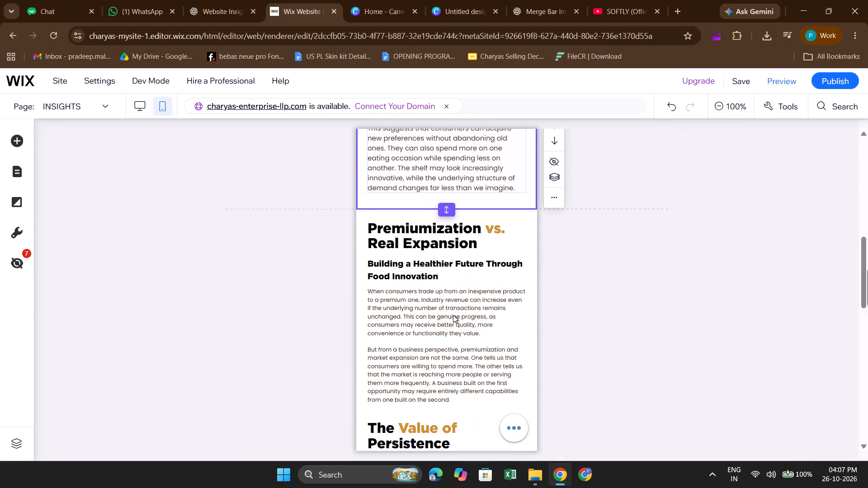
{"action": "scroll", "coordinate": [468, 322], "scroll_direction": "up", "scroll_amount": 2}
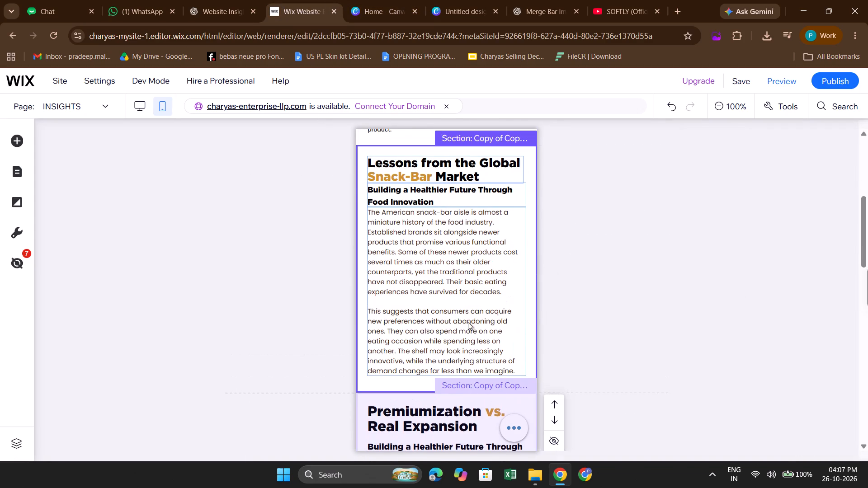
{"action": "scroll", "coordinate": [437, 267], "scroll_direction": "down", "scroll_amount": 2}
Move the subheading and body text of the "Premiumization vs. Real Expansion" section up so they stack directly beneath the heading without gaps.
{"action": "left_click", "coordinate": [421, 364]}
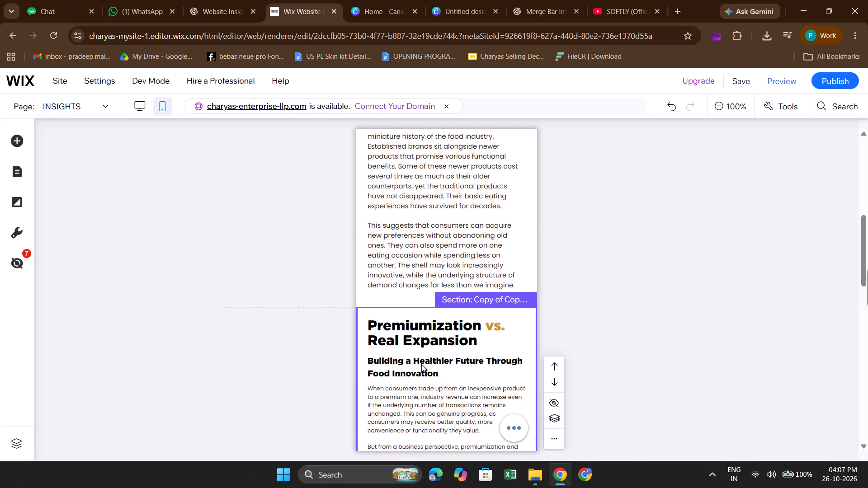
{"action": "left_click", "coordinate": [421, 364]}
{"action": "left_click_drag", "start_coordinate": [421, 364], "coordinate": [423, 359]}
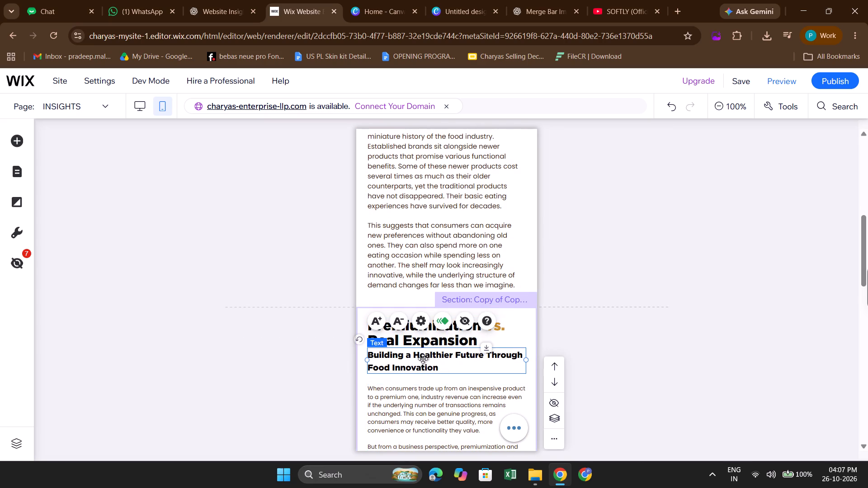
{"action": "left_click", "coordinate": [412, 409]}
{"action": "left_click_drag", "start_coordinate": [412, 409], "coordinate": [413, 400]}
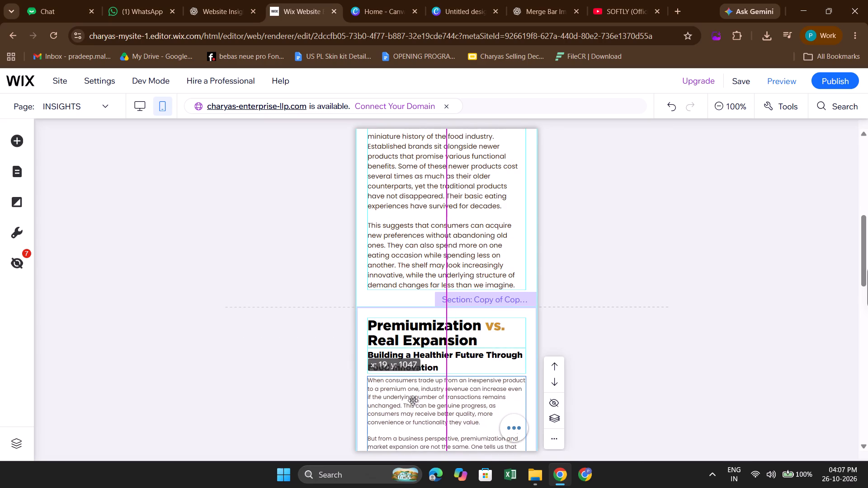
{"action": "left_click_drag", "start_coordinate": [413, 400], "coordinate": [412, 399]}
{"action": "left_click", "coordinate": [609, 358]}
{"action": "scroll", "coordinate": [609, 358], "scroll_direction": "down", "scroll_amount": 1}
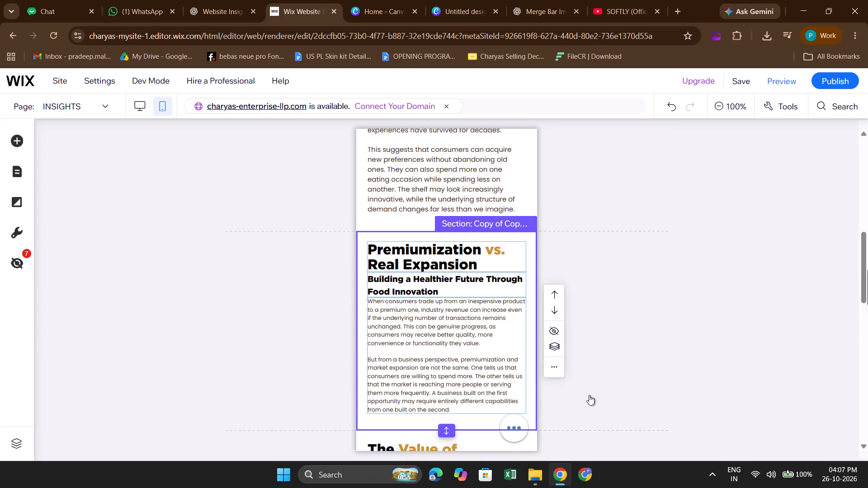
{"action": "left_click", "coordinate": [589, 395]}
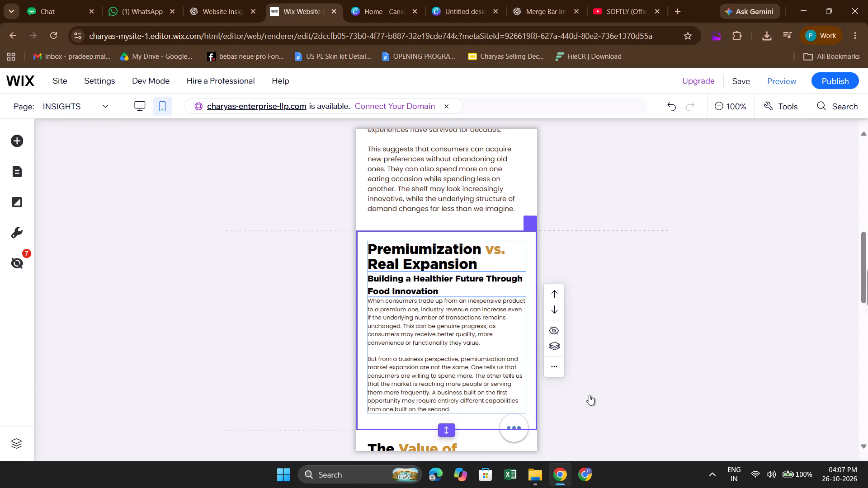
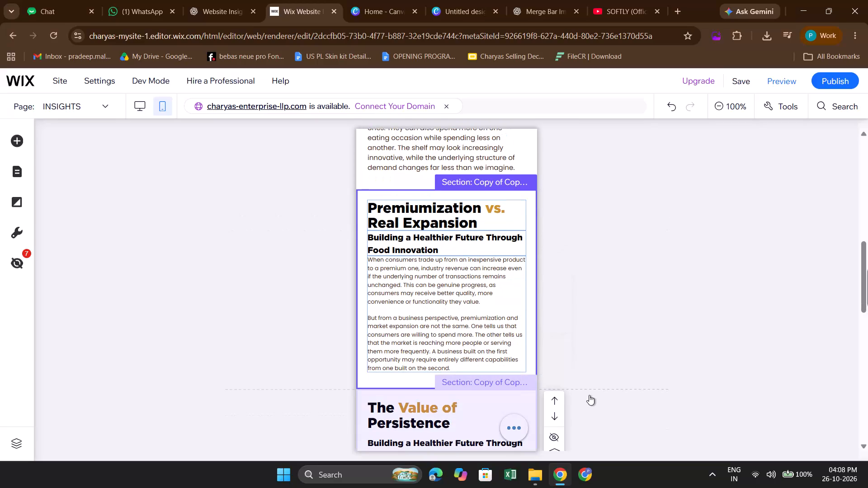
Set the spacing below the body text of the "Premiumization vs. Real Expansion" section to 20 px.
{"action": "left_click", "coordinate": [646, 318]}
{"action": "scroll", "coordinate": [646, 318], "scroll_direction": "down", "scroll_amount": 1}
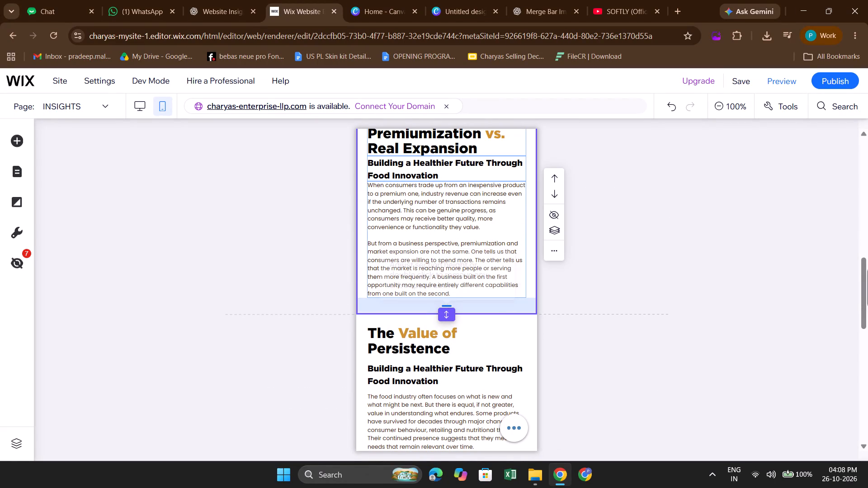
{"action": "double_click", "coordinate": [448, 304]}
{"action": "type", "text": "20"}
{"action": "key", "text": "Return"}
{"action": "left_click", "coordinate": [589, 342]}
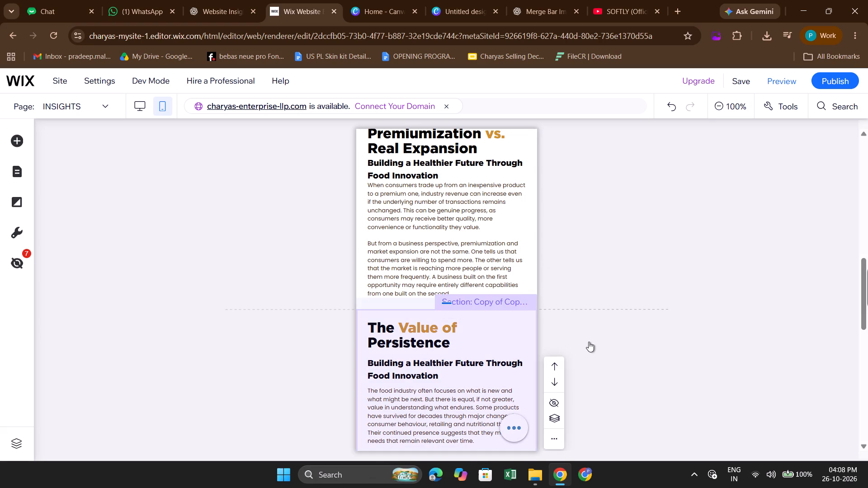
Review the mobile layout of the "The Value of Persistence" and "A More Thoughtful Approach at Charya's" sections and the footer.
{"action": "scroll", "coordinate": [589, 342], "scroll_direction": "down", "scroll_amount": 1}
{"action": "left_click", "coordinate": [615, 313]}
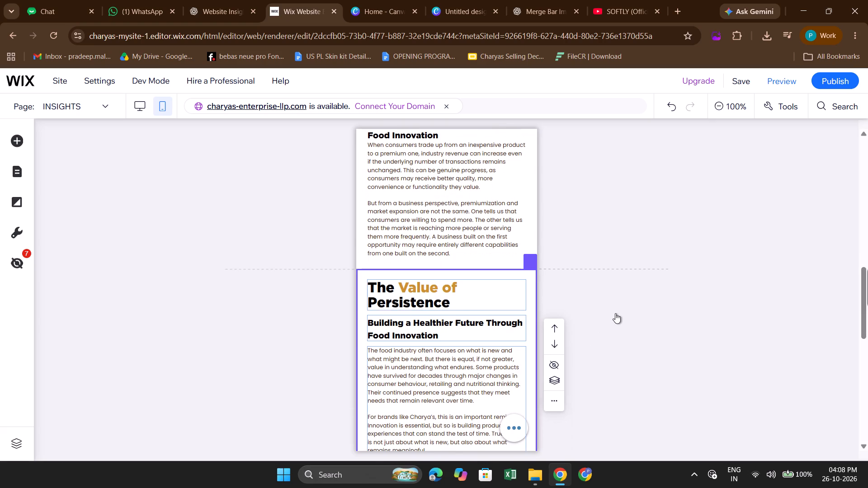
{"action": "scroll", "coordinate": [615, 313], "scroll_direction": "down", "scroll_amount": 1}
{"action": "scroll", "coordinate": [547, 373], "scroll_direction": "down", "scroll_amount": 1}
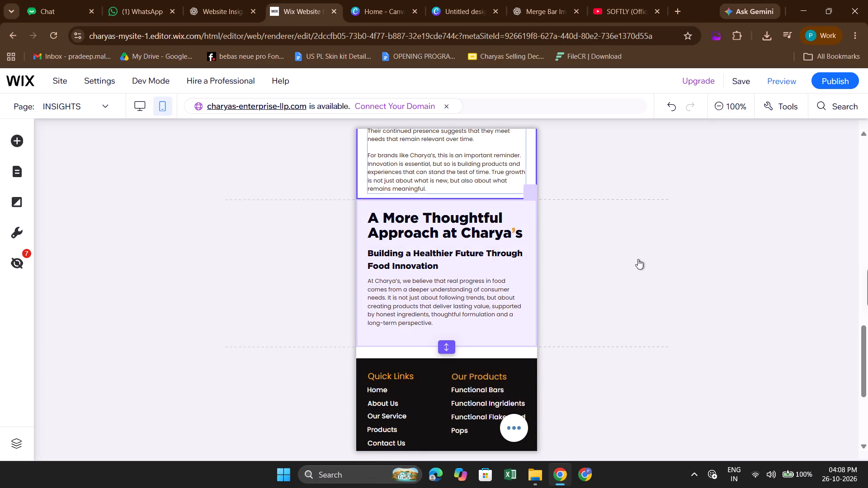
{"action": "scroll", "coordinate": [638, 259], "scroll_direction": "down", "scroll_amount": 1}
{"action": "left_click", "coordinate": [603, 281]}
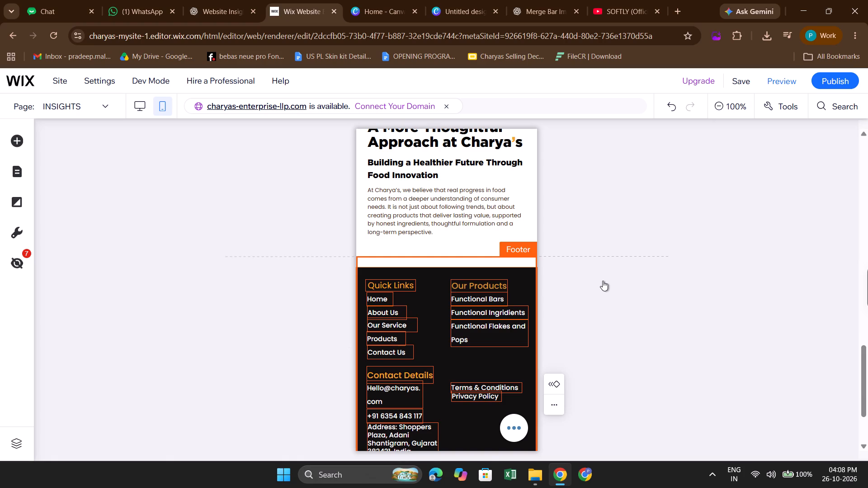
{"action": "scroll", "coordinate": [603, 281], "scroll_direction": "down", "scroll_amount": 1}
{"action": "left_click", "coordinate": [612, 279]}
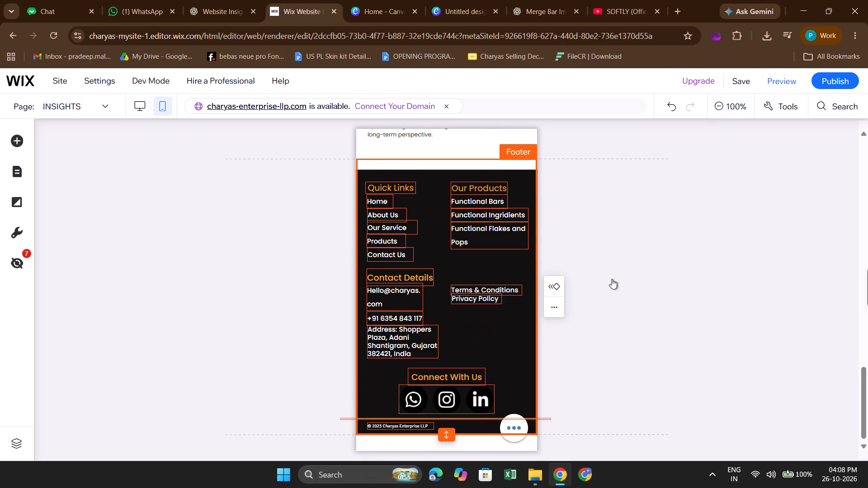
{"action": "left_click", "coordinate": [556, 380]}
{"action": "left_click", "coordinate": [509, 361]}
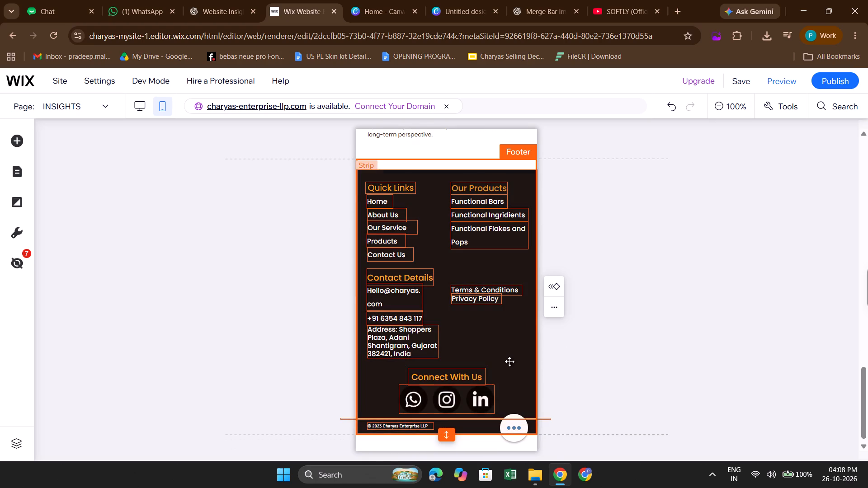
{"action": "scroll", "coordinate": [509, 361], "scroll_direction": "down", "scroll_amount": 2}
{"action": "scroll", "coordinate": [509, 361], "scroll_direction": "up", "scroll_amount": 7}
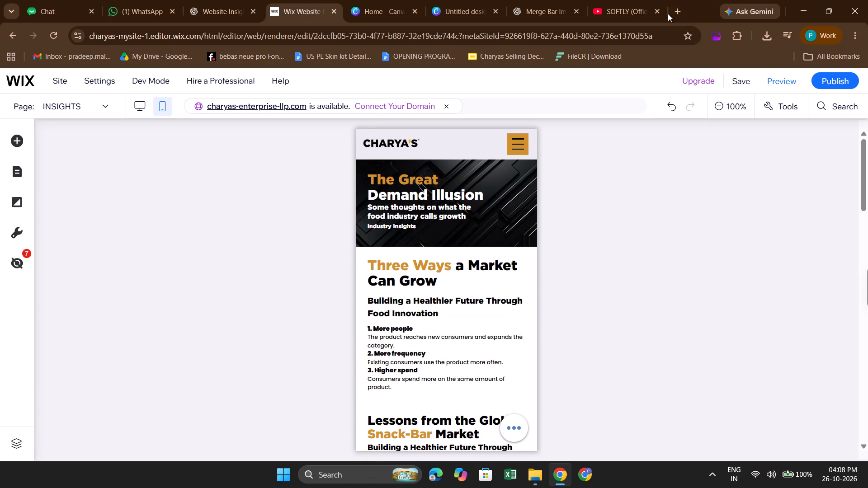
Close the SOFTLY YouTube browser tab.
{"action": "left_click", "coordinate": [656, 14]}
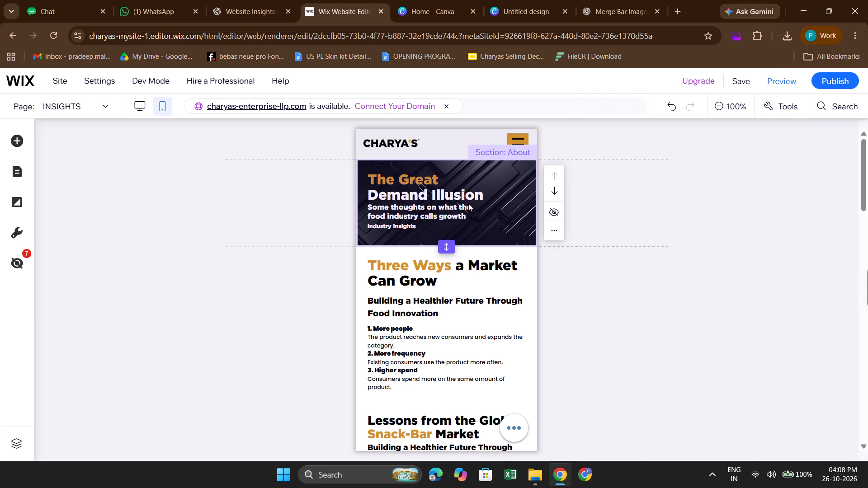
Check the heading, subheading and section spacing from the page's top banner down to "The Value of Persistence".
{"action": "scroll", "coordinate": [468, 203], "scroll_direction": "up", "scroll_amount": 2}
{"action": "scroll", "coordinate": [417, 363], "scroll_direction": "down", "scroll_amount": 5}
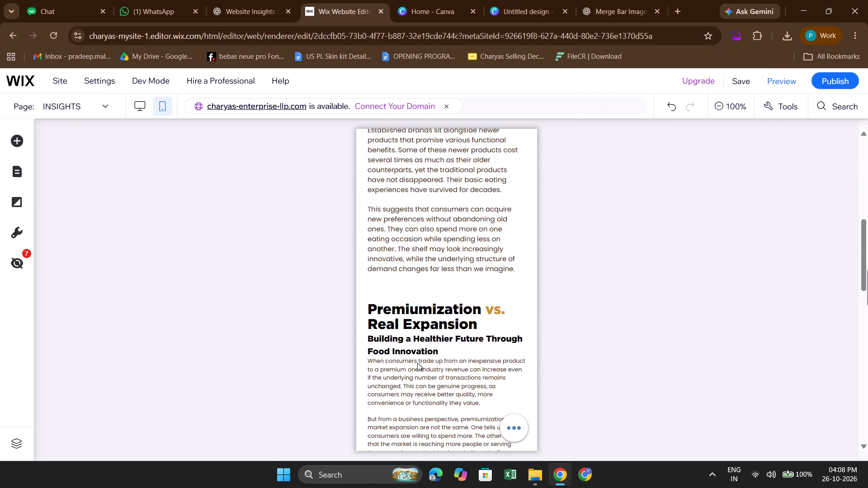
{"action": "scroll", "coordinate": [436, 322], "scroll_direction": "up", "scroll_amount": 5}
{"action": "scroll", "coordinate": [436, 322], "scroll_direction": "down", "scroll_amount": 4}
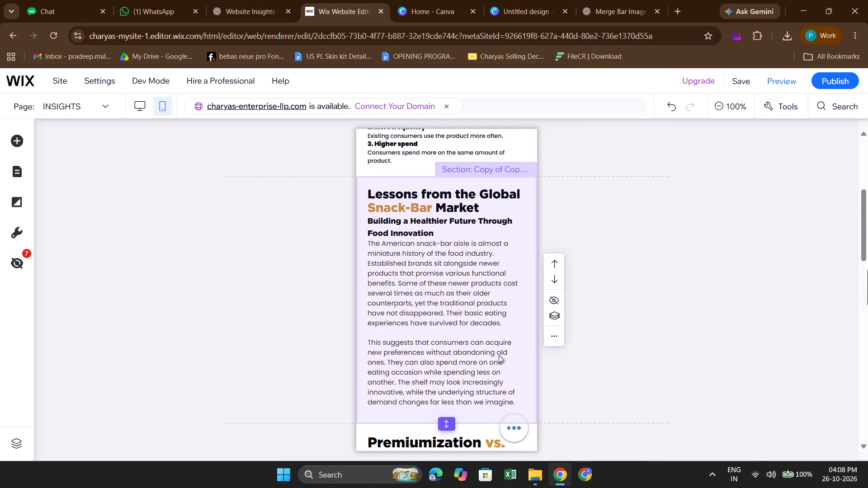
{"action": "left_click", "coordinate": [597, 308]}
{"action": "scroll", "coordinate": [597, 308], "scroll_direction": "down", "scroll_amount": 2}
{"action": "left_click", "coordinate": [584, 333]}
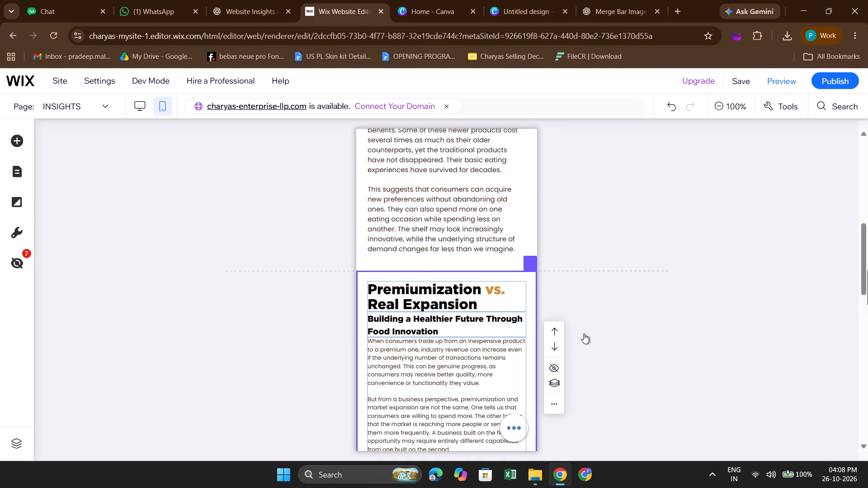
{"action": "scroll", "coordinate": [495, 269], "scroll_direction": "down", "scroll_amount": 3}
{"action": "left_click", "coordinate": [473, 318]}
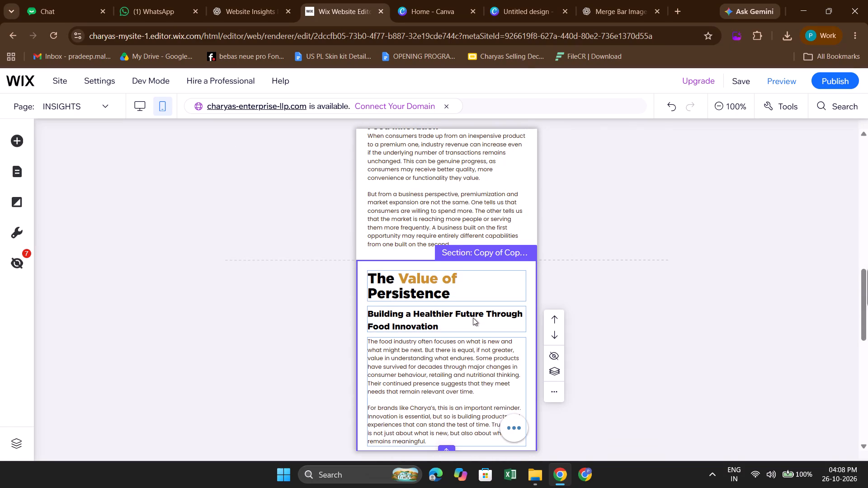
Set the spacing below the body text of the "Lessons from the Global Snack-Bar Market" section to 20 px.
{"action": "scroll", "coordinate": [473, 318], "scroll_direction": "up", "scroll_amount": 1}
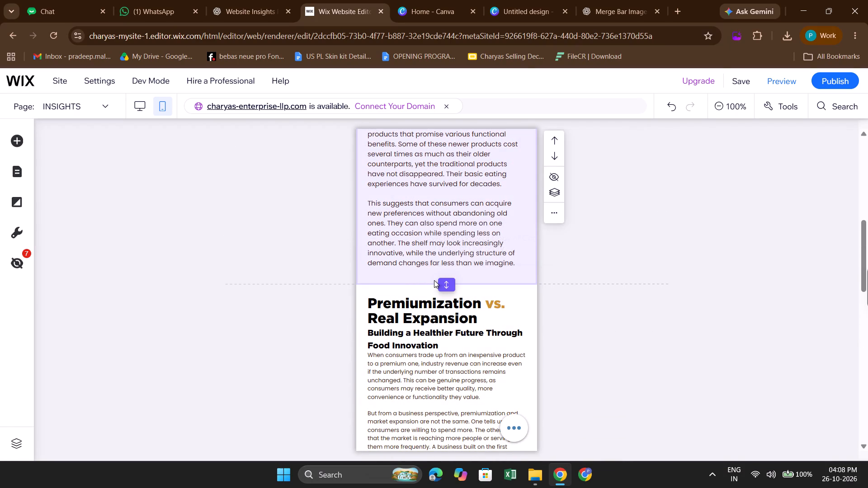
{"action": "left_click", "coordinate": [437, 280]}
{"action": "left_click", "coordinate": [447, 276]}
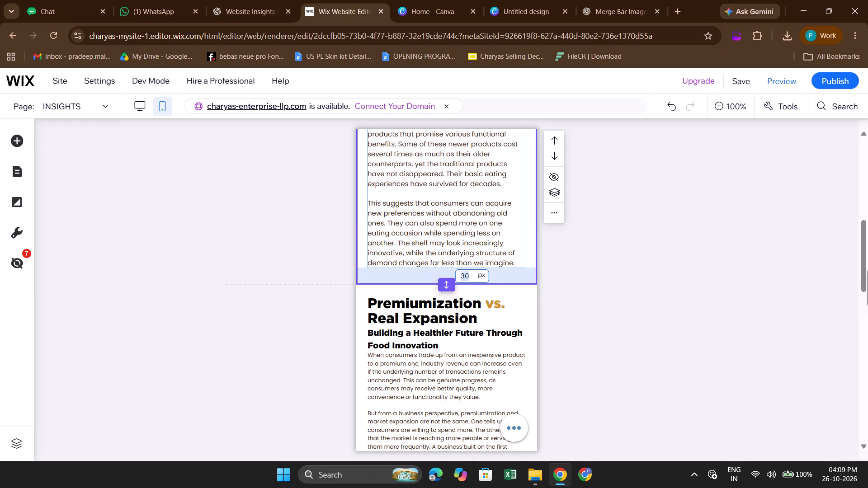
{"action": "type", "text": "20"}
{"action": "key", "text": "Return"}
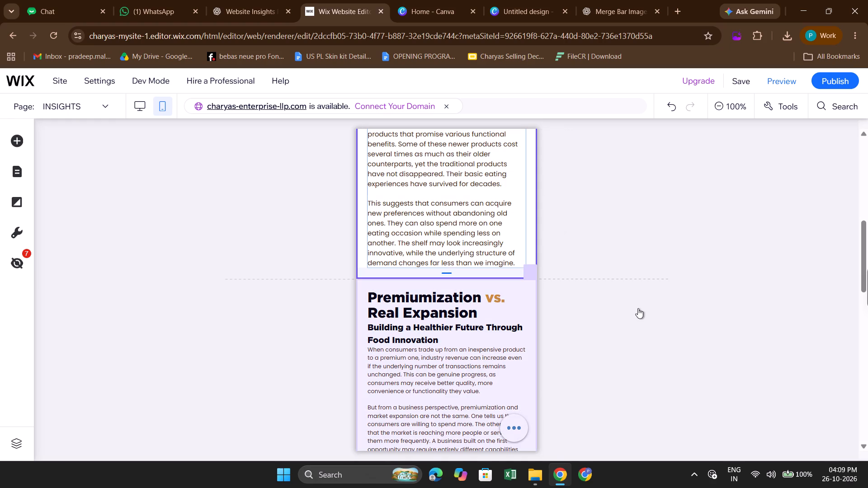
{"action": "left_click", "coordinate": [638, 308]}
{"action": "scroll", "coordinate": [638, 308], "scroll_direction": "down", "scroll_amount": 5}
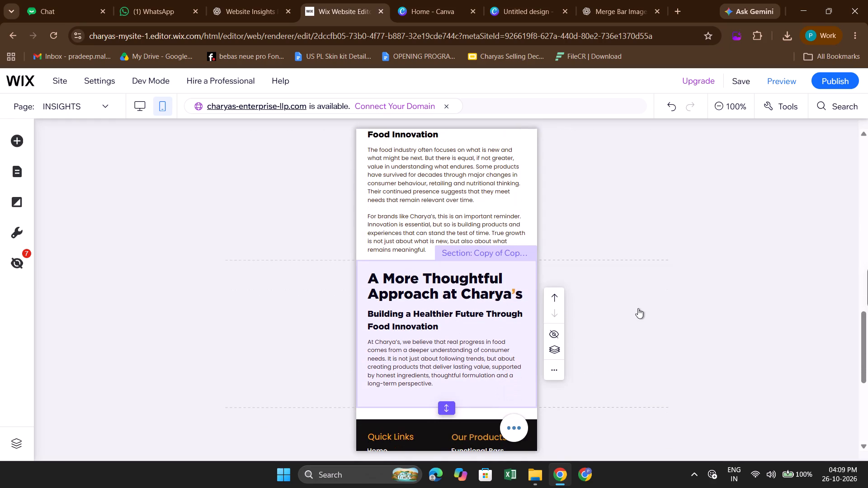
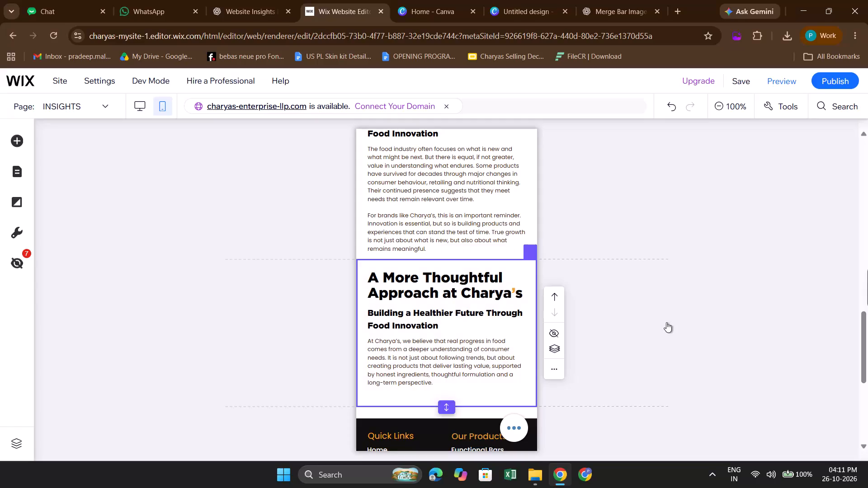
Set the spacing below the body text of the "A More Thoughtful Approach at Charya's" section to 20 px.
{"action": "scroll", "coordinate": [656, 356], "scroll_direction": "down", "scroll_amount": 3}
{"action": "left_click", "coordinate": [621, 341]}
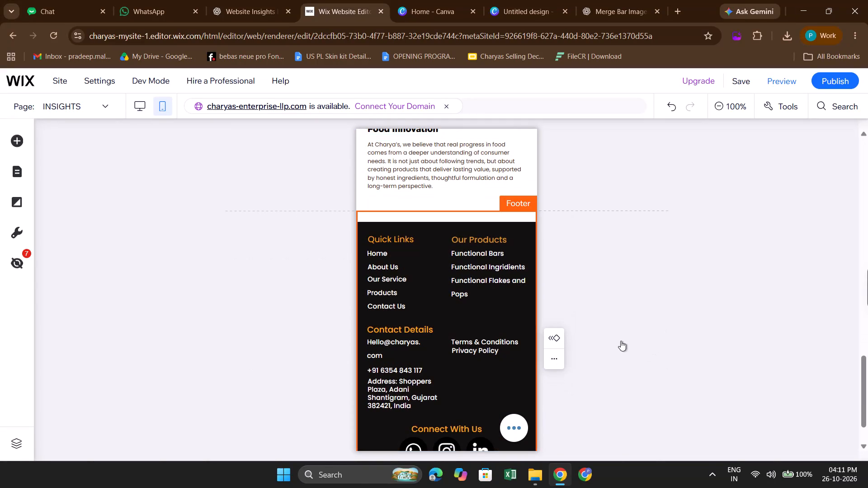
{"action": "scroll", "coordinate": [627, 324], "scroll_direction": "up", "scroll_amount": 1}
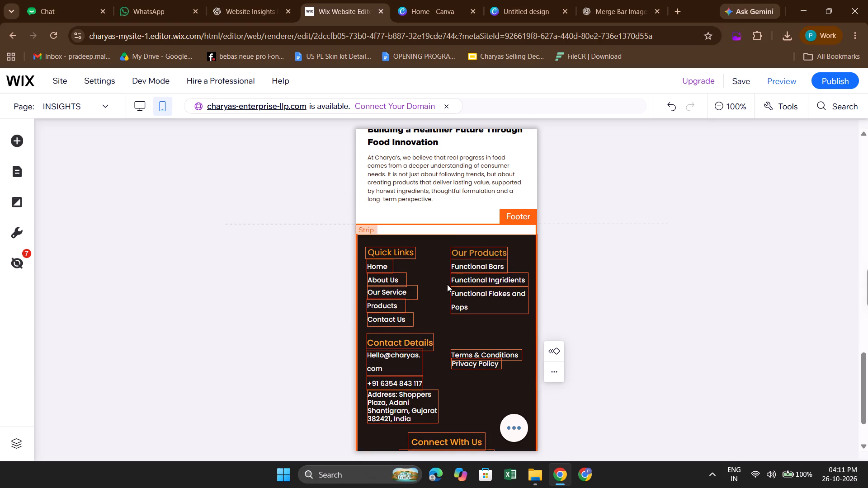
{"action": "double_click", "coordinate": [447, 221]}
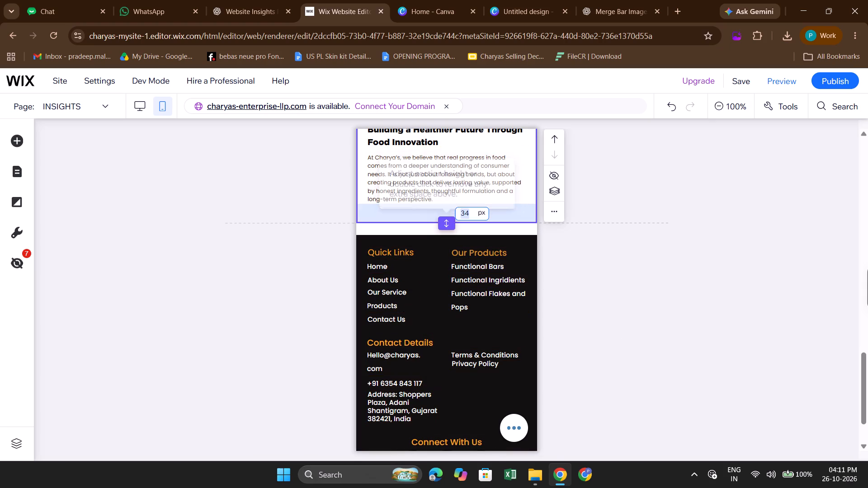
{"action": "type", "text": "20"}
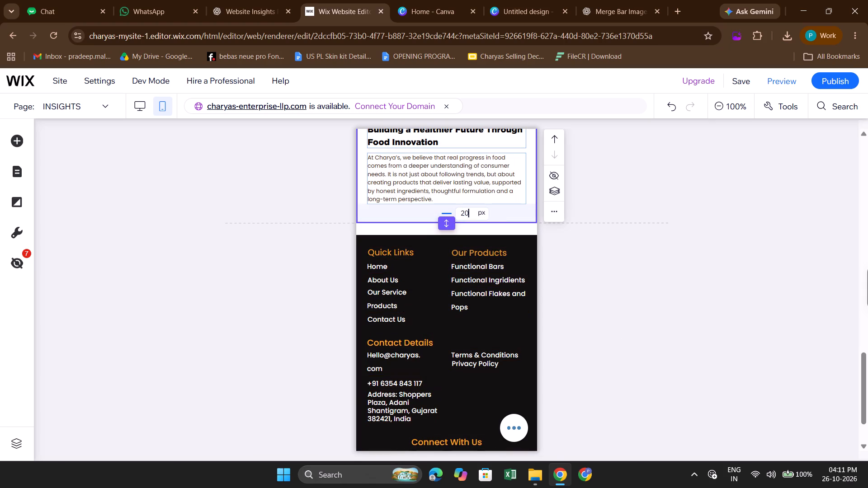
{"action": "key", "text": "Return"}
{"action": "left_click", "coordinate": [616, 273]}
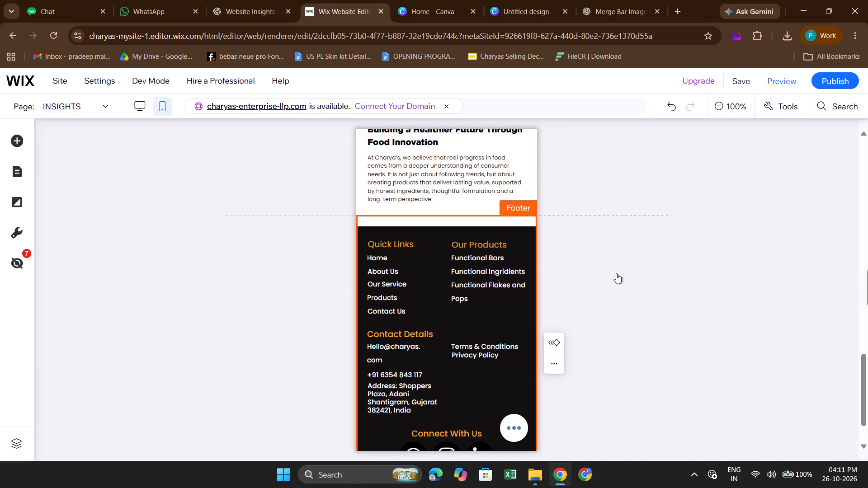
Check the section and text spacing from "A More Thoughtful Approach at Charya's" back up to the page's banner, including the gap below "Premiumization vs. Real Expansion".
{"action": "scroll", "coordinate": [616, 273], "scroll_direction": "up", "scroll_amount": 1}
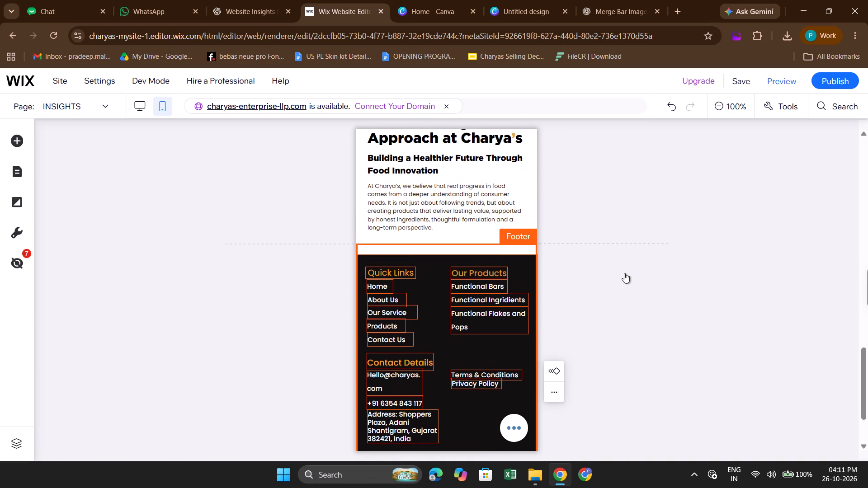
{"action": "scroll", "coordinate": [624, 273], "scroll_direction": "up", "scroll_amount": 1}
{"action": "left_click", "coordinate": [571, 261]}
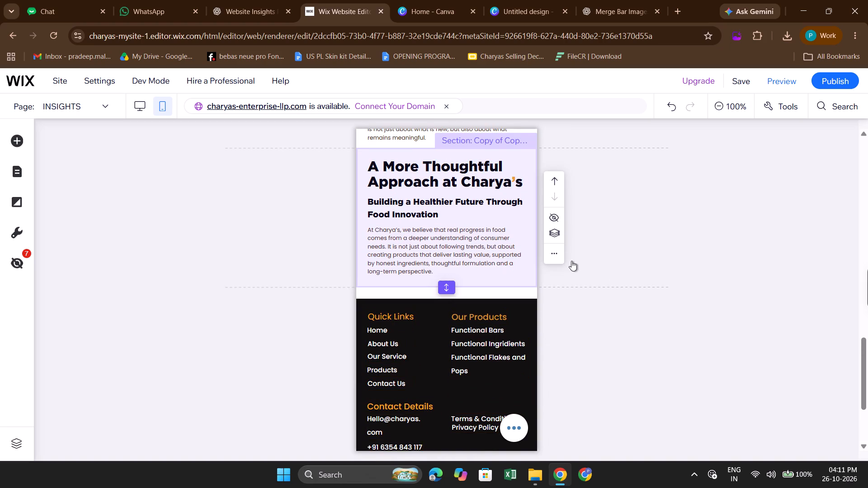
{"action": "scroll", "coordinate": [571, 261], "scroll_direction": "up", "scroll_amount": 2}
{"action": "scroll", "coordinate": [604, 217], "scroll_direction": "up", "scroll_amount": 2}
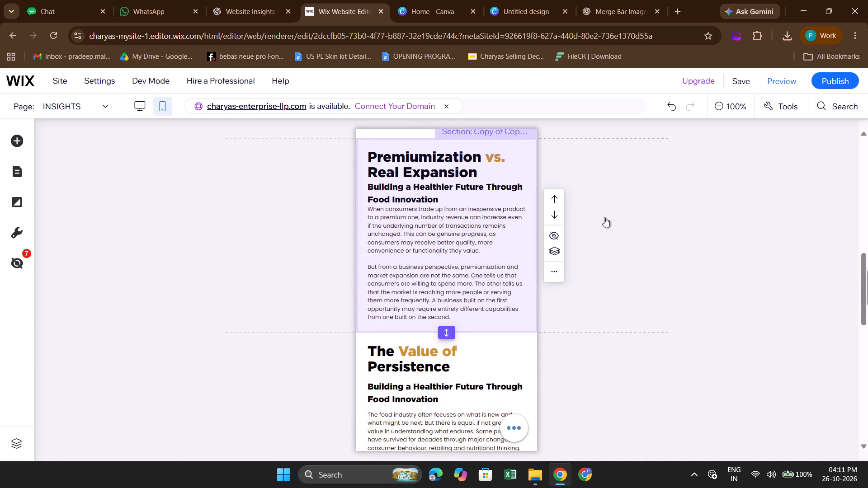
{"action": "left_click", "coordinate": [594, 281]}
{"action": "left_click", "coordinate": [455, 330]}
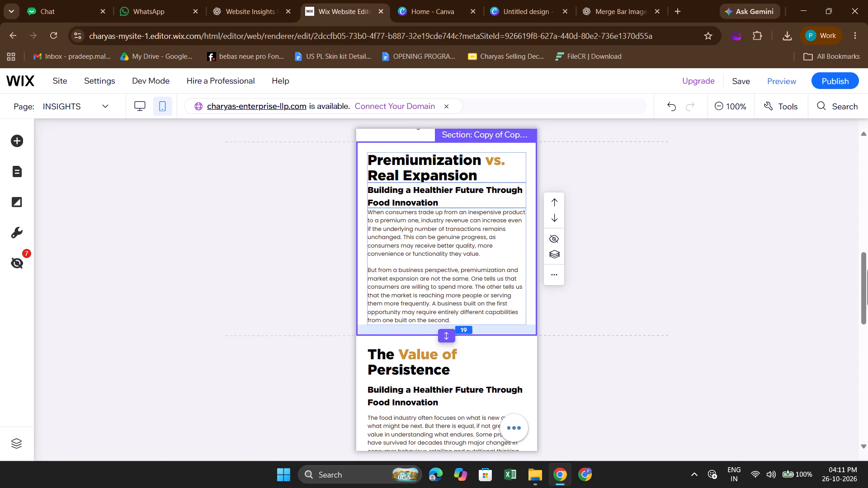
{"action": "left_click", "coordinate": [601, 366]}
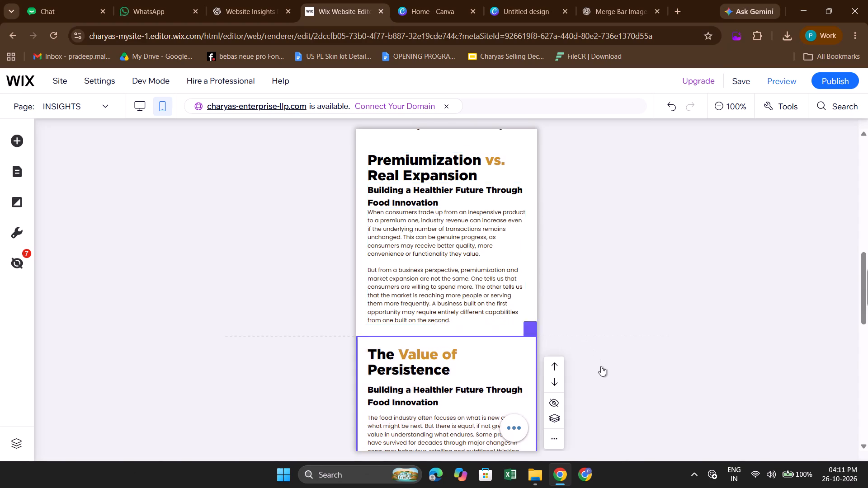
{"action": "scroll", "coordinate": [601, 366], "scroll_direction": "up", "scroll_amount": 2}
{"action": "left_click", "coordinate": [637, 309]}
{"action": "scroll", "coordinate": [637, 309], "scroll_direction": "up", "scroll_amount": 5}
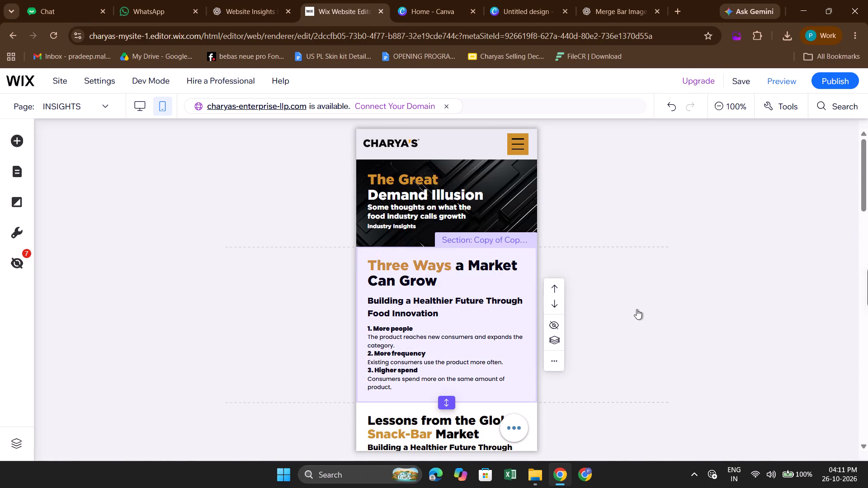
{"action": "left_click", "coordinate": [136, 255]}
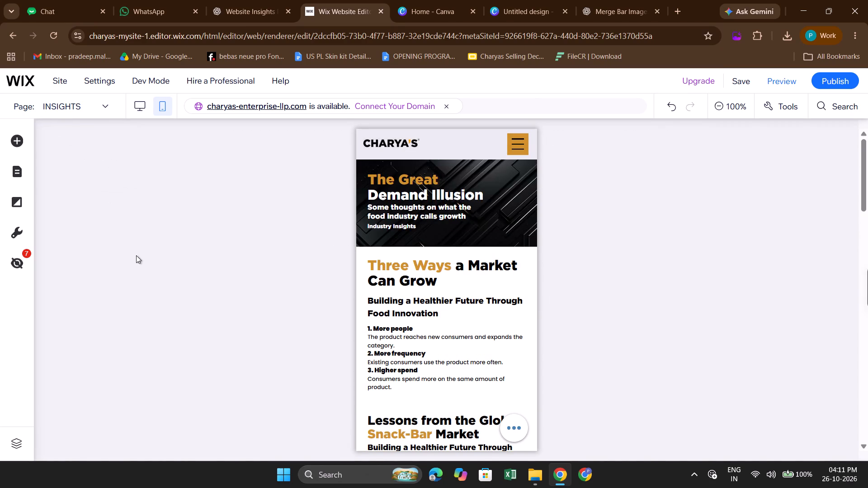
Move the "industry Insights" line in the "The Great Demand Illusion" banner down 7 px.
{"action": "left_click", "coordinate": [398, 214]}
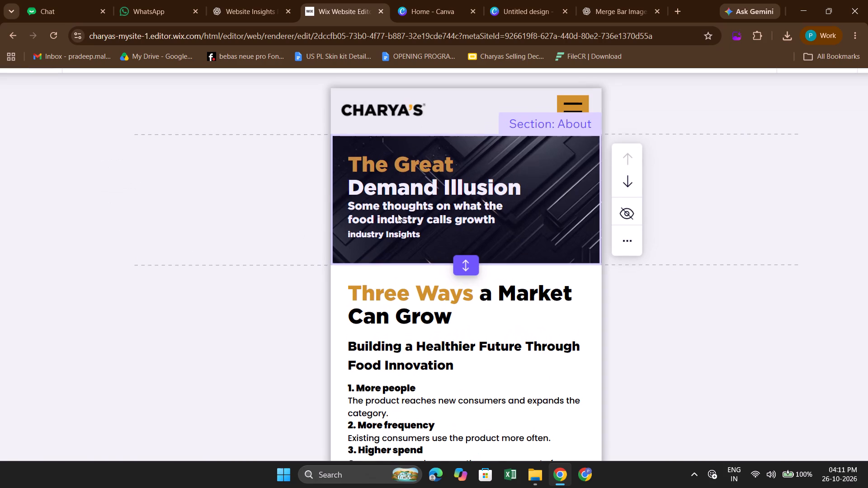
{"action": "left_click", "coordinate": [385, 235]}
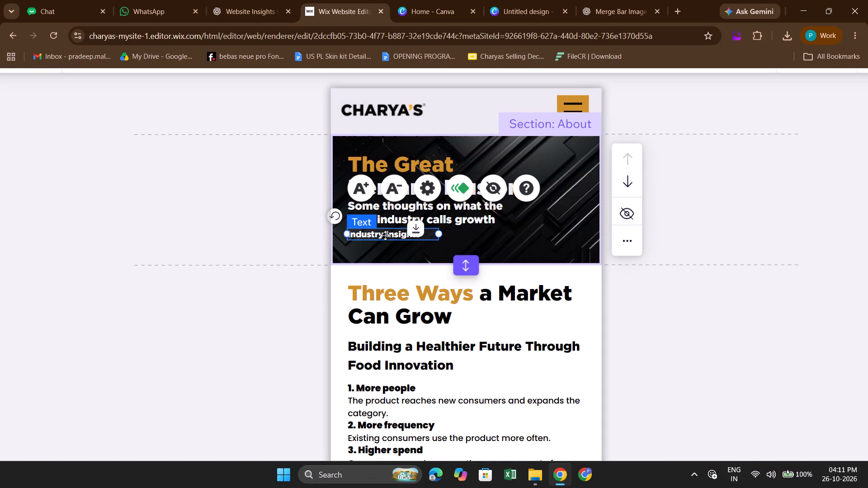
{"action": "key", "text": "Down"}
{"action": "key", "text": "Down"}
{"action": "key", "text": "Down"}
{"action": "key", "text": "Down"}
{"action": "key", "text": "Down"}
{"action": "key", "text": "Down"}
{"action": "key", "text": "Down"}
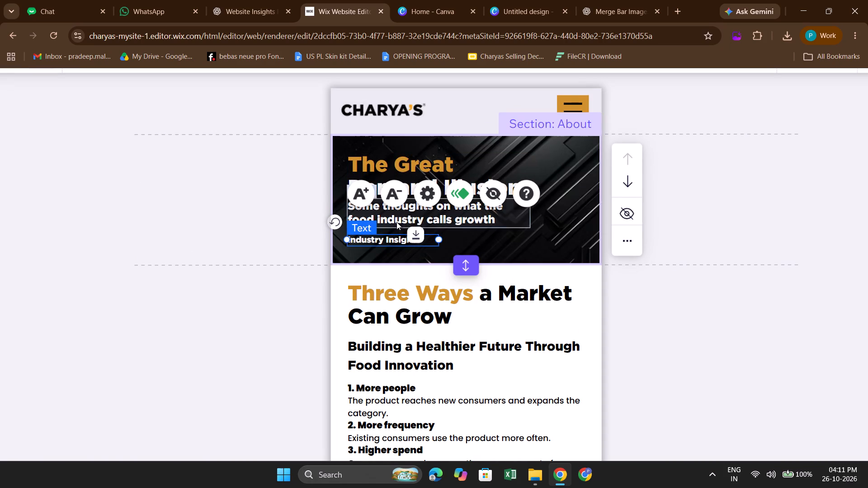
Move the banner subheading "Some thoughts on what the food industry calls growth" down 5 px.
{"action": "left_click", "coordinate": [406, 215]}
{"action": "key", "text": "Down"}
{"action": "key", "text": "Down"}
{"action": "key", "text": "Down"}
{"action": "key", "text": "Down"}
{"action": "key", "text": "Down"}
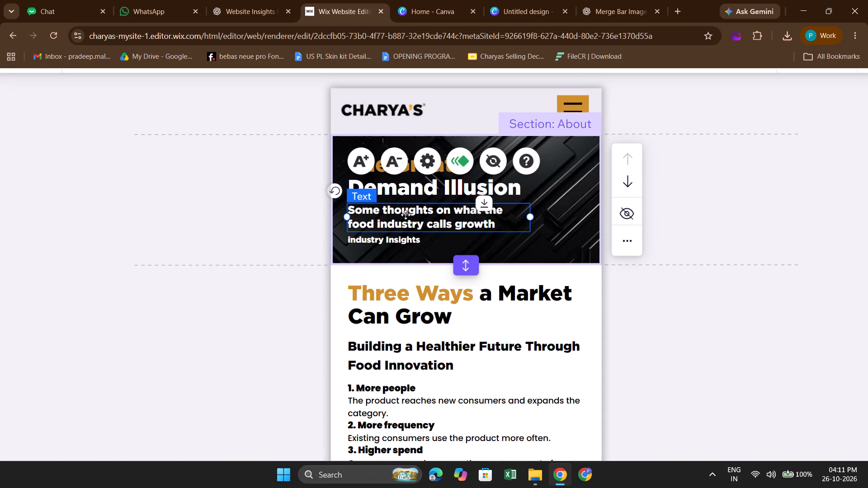
{"action": "left_click", "coordinate": [814, 226]}
Move the banner's heading, subheading and "industry Insights" line up together by 3 px.
{"action": "left_click", "coordinate": [390, 186]}
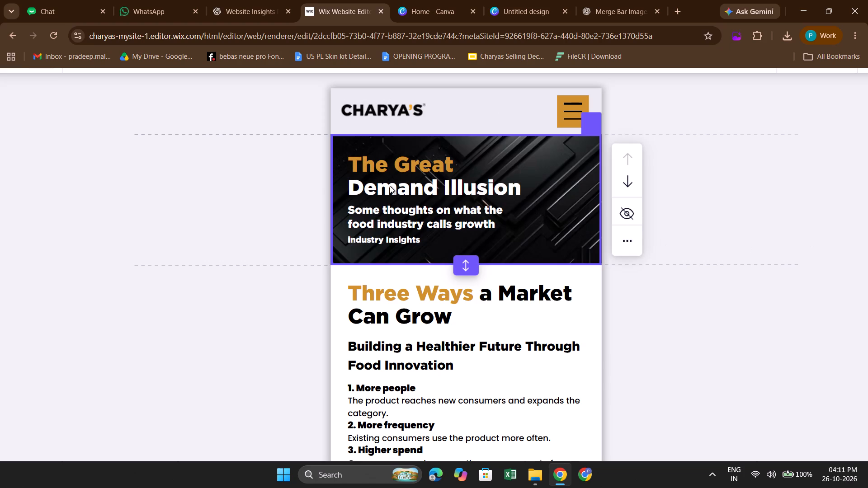
{"action": "left_click", "coordinate": [390, 186]}
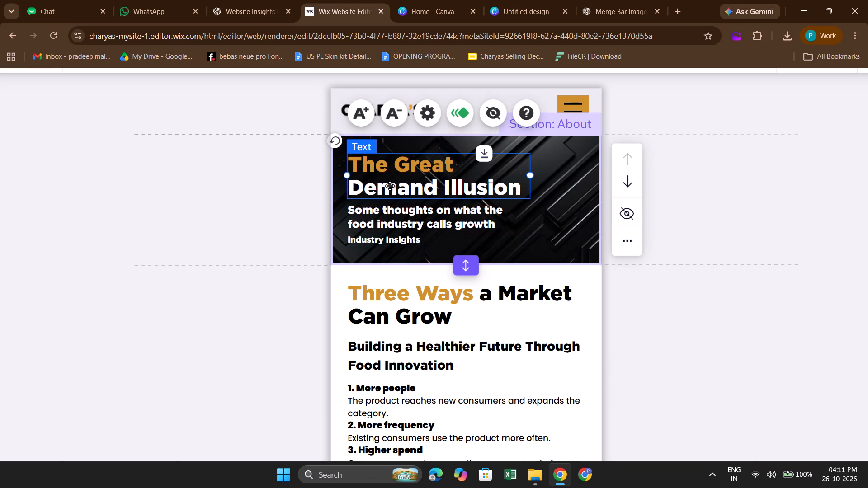
{"action": "left_click", "coordinate": [373, 218], "text": "shift"}
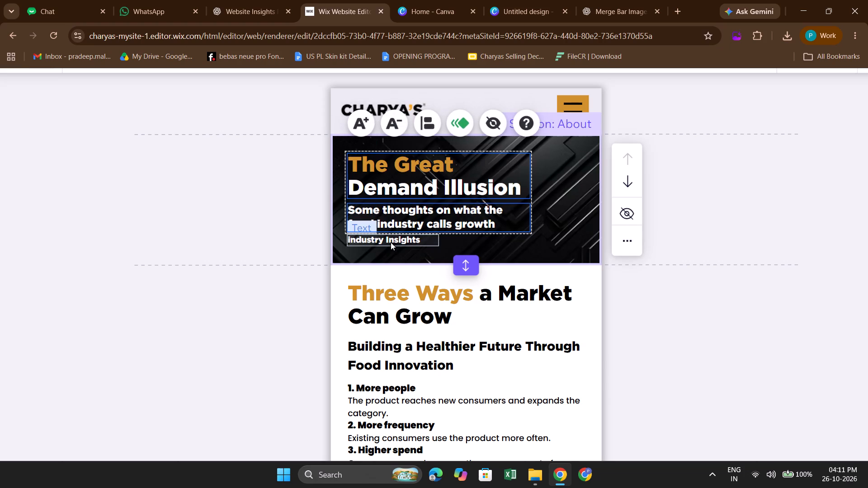
{"action": "left_click", "coordinate": [391, 242], "text": "shift"}
{"action": "key", "text": "Up"}
{"action": "key", "text": "Up"}
{"action": "key", "text": "Up"}
{"action": "left_click", "coordinate": [689, 249]}
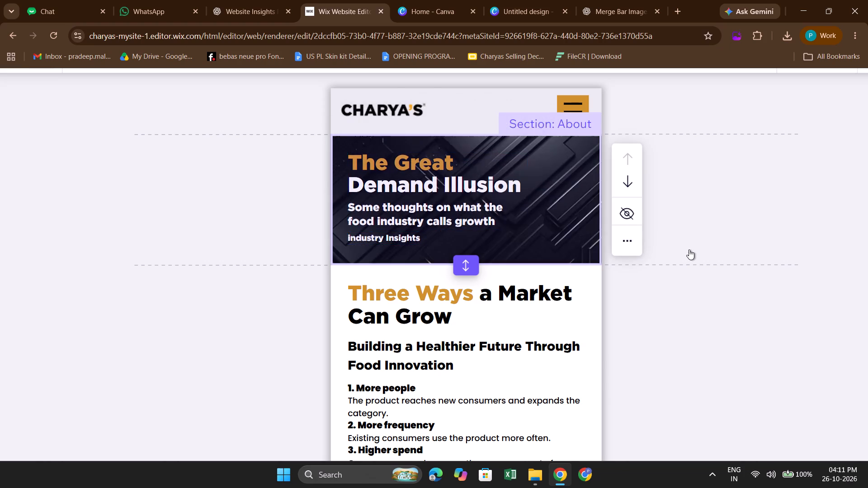
{"action": "left_click", "coordinate": [609, 296]}
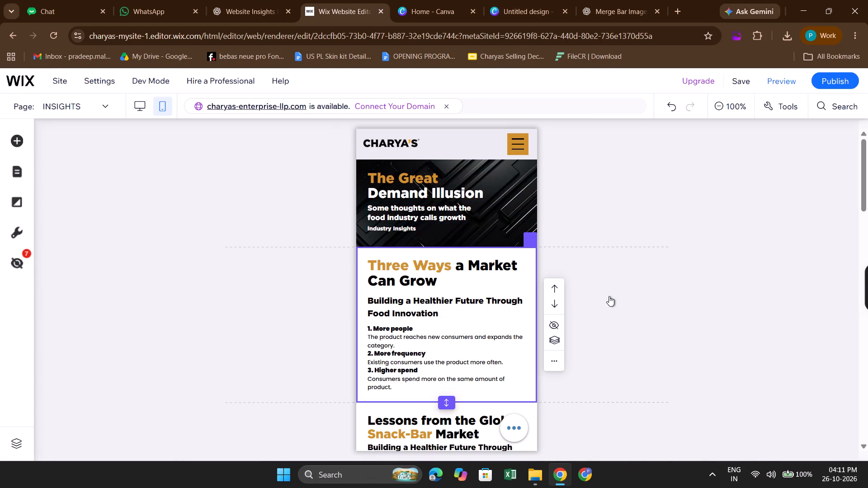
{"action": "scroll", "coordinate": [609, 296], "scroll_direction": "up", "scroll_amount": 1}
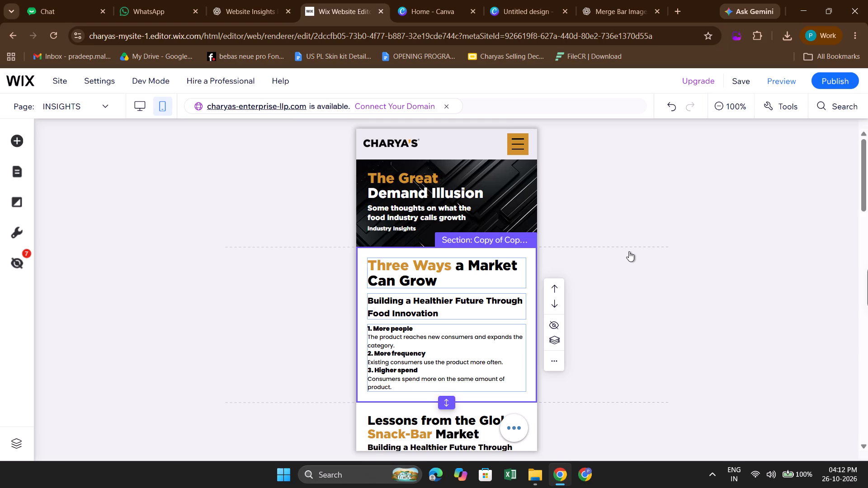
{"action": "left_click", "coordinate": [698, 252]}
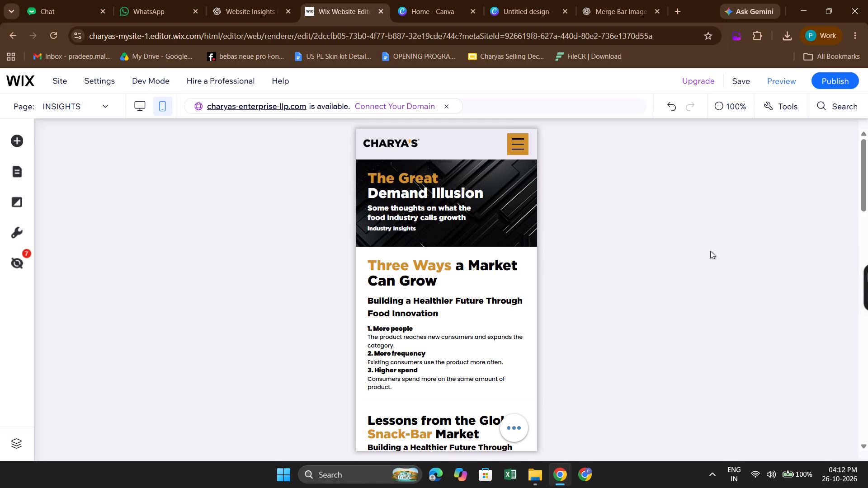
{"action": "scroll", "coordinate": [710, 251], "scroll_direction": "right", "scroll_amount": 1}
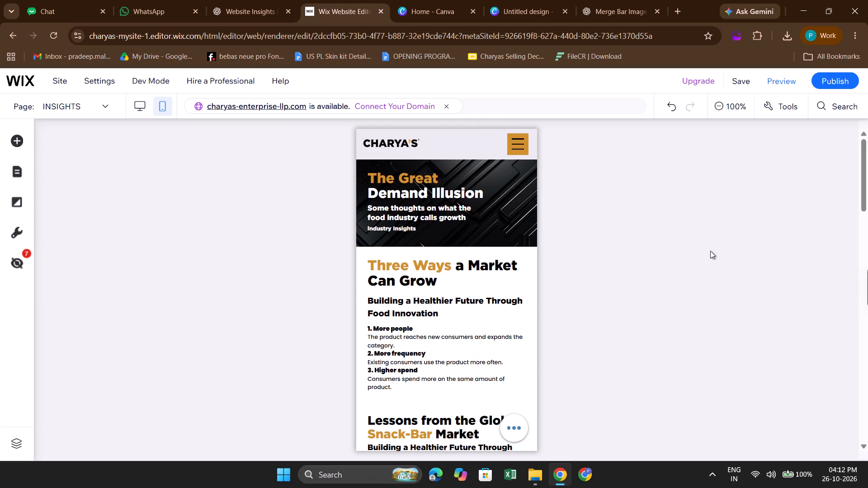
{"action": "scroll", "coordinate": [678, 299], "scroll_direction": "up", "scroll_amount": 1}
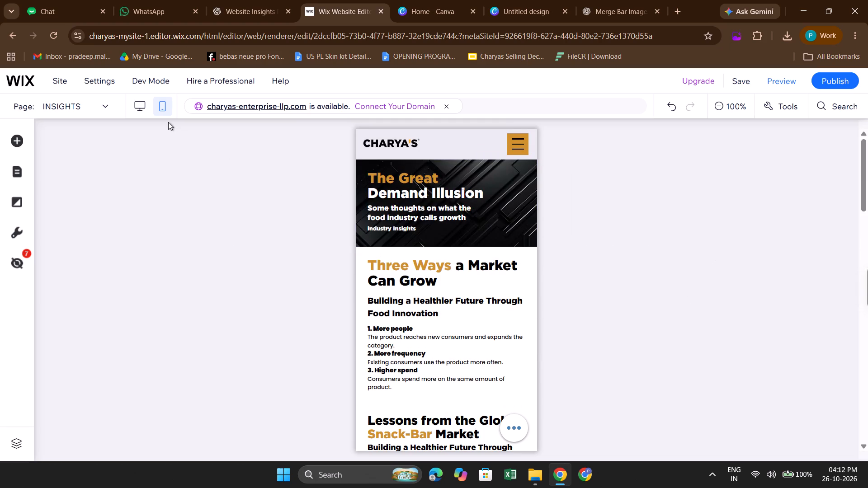
Switch to the desktop layout and review the INSIGHTS page from the banner down to "A More Thoughtful Approach at Charya's".
{"action": "left_click", "coordinate": [140, 102]}
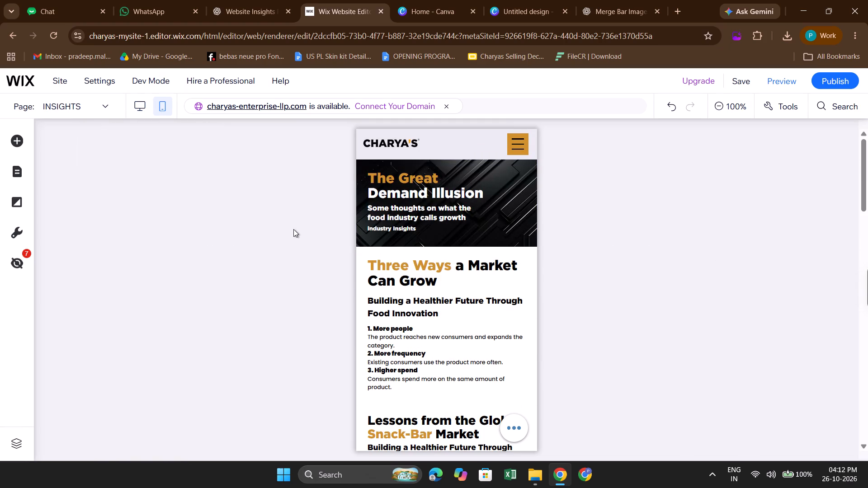
{"action": "scroll", "coordinate": [659, 358], "scroll_direction": "down", "scroll_amount": 3}
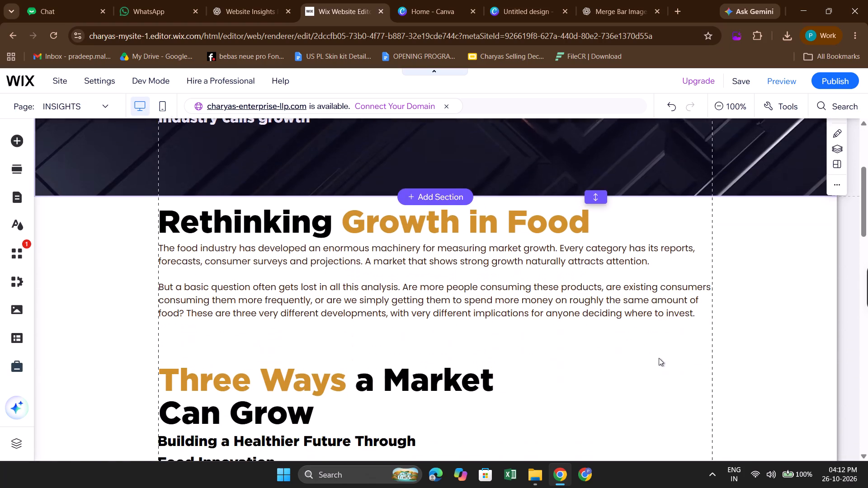
{"action": "scroll", "coordinate": [594, 357], "scroll_direction": "down", "scroll_amount": 1}
{"action": "scroll", "coordinate": [506, 299], "scroll_direction": "up", "scroll_amount": 2}
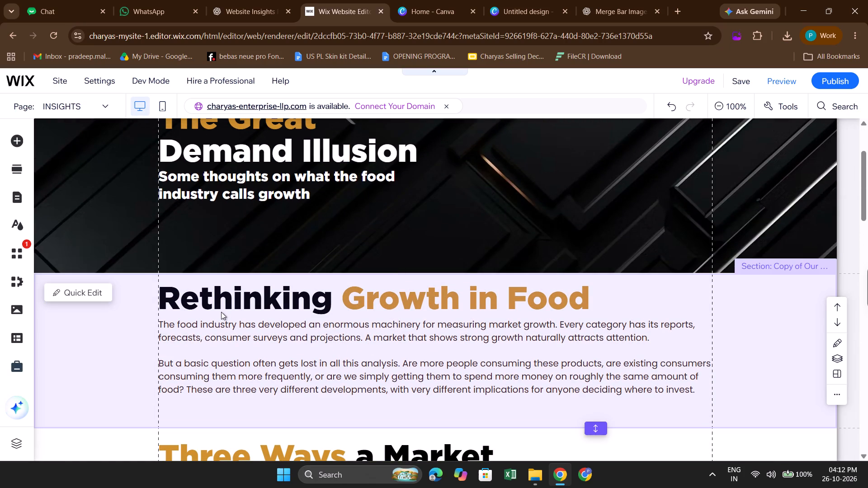
{"action": "scroll", "coordinate": [249, 380], "scroll_direction": "down", "scroll_amount": 1}
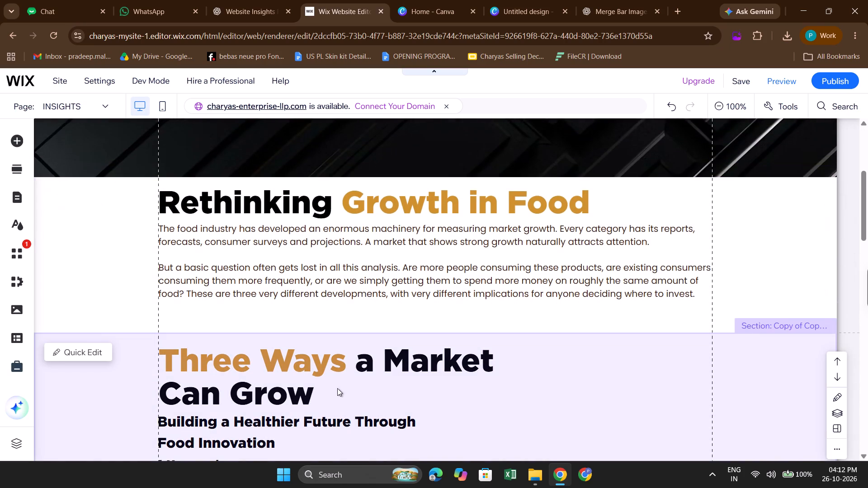
{"action": "scroll", "coordinate": [337, 388], "scroll_direction": "up", "scroll_amount": 1}
{"action": "scroll", "coordinate": [455, 231], "scroll_direction": "up", "scroll_amount": 2}
{"action": "scroll", "coordinate": [297, 286], "scroll_direction": "down", "scroll_amount": 2}
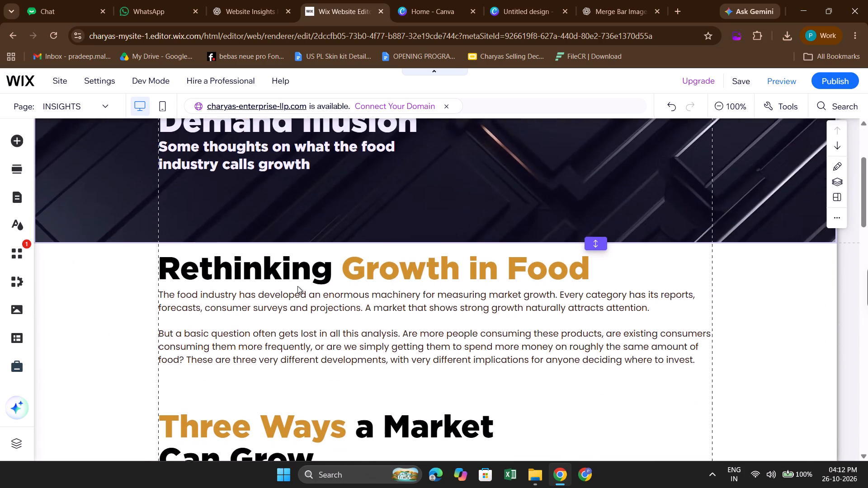
{"action": "scroll", "coordinate": [297, 286], "scroll_direction": "down", "scroll_amount": 1}
{"action": "scroll", "coordinate": [377, 300], "scroll_direction": "down", "scroll_amount": 1}
{"action": "scroll", "coordinate": [198, 264], "scroll_direction": "down", "scroll_amount": 2}
{"action": "scroll", "coordinate": [296, 299], "scroll_direction": "down", "scroll_amount": 2}
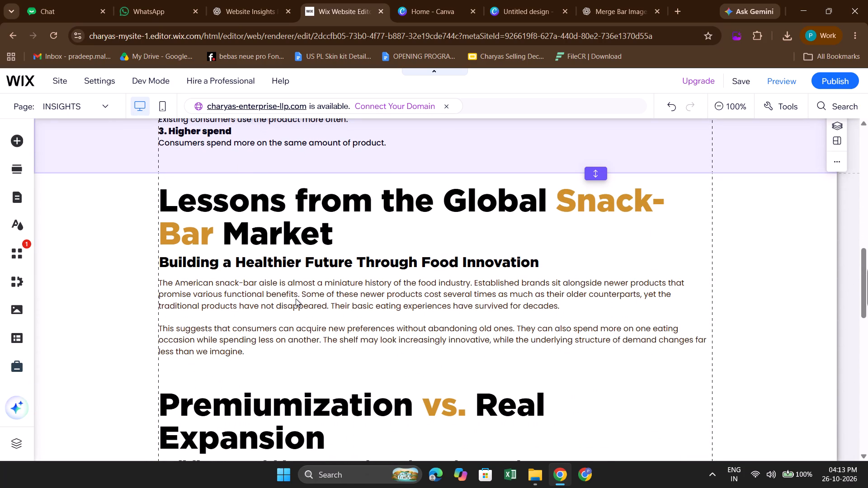
{"action": "scroll", "coordinate": [369, 305], "scroll_direction": "down", "scroll_amount": 2}
{"action": "scroll", "coordinate": [285, 327], "scroll_direction": "down", "scroll_amount": 5}
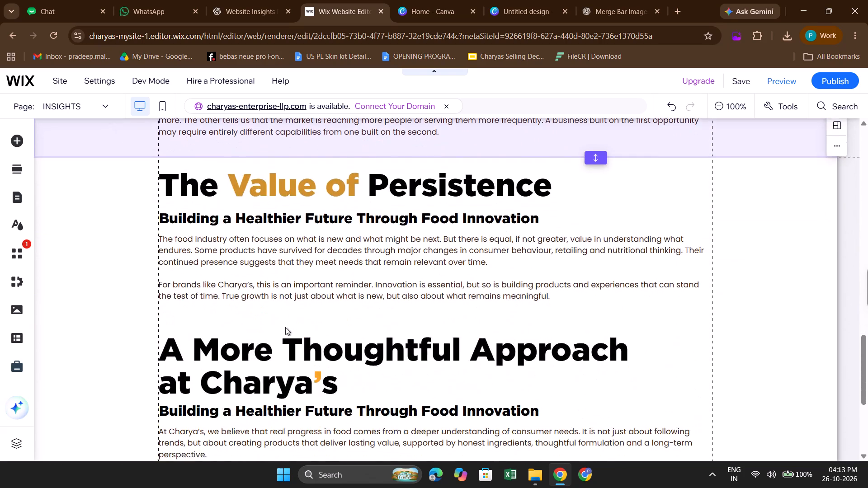
{"action": "scroll", "coordinate": [285, 327], "scroll_direction": "down", "scroll_amount": 4}
{"action": "scroll", "coordinate": [285, 327], "scroll_direction": "up", "scroll_amount": 12}
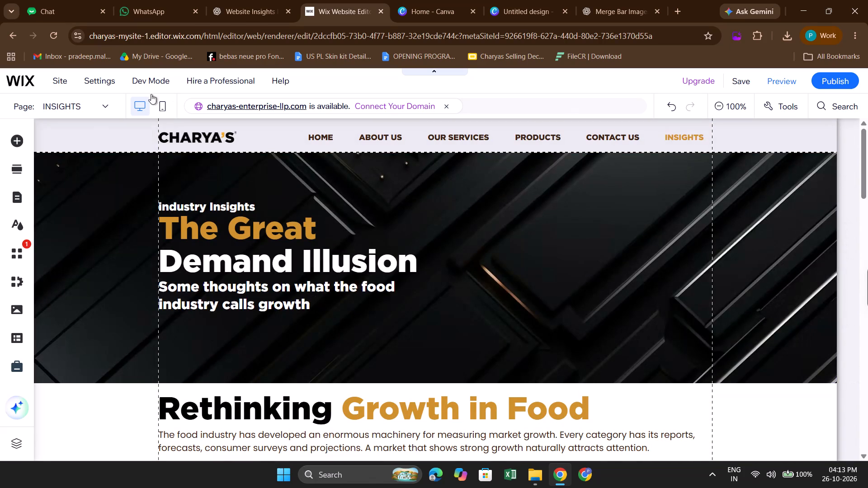
Open the CONTACT US page in the desktop layout.
{"action": "left_click", "coordinate": [88, 100]}
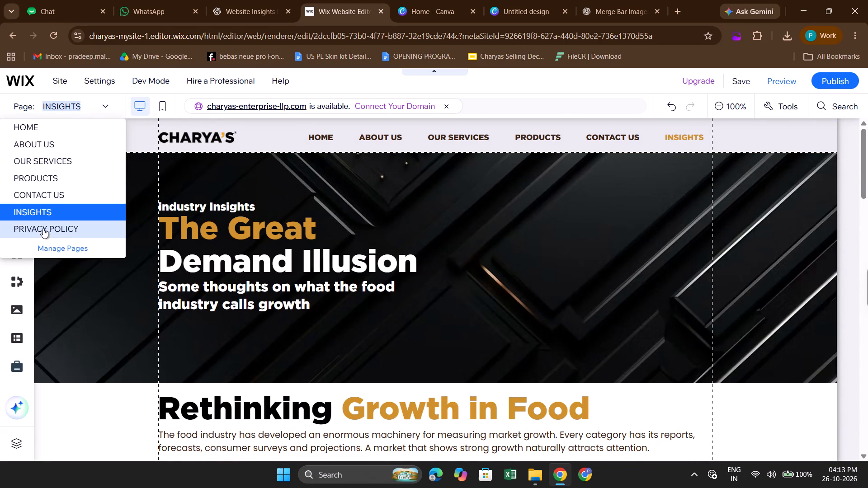
{"action": "left_click", "coordinate": [60, 197]}
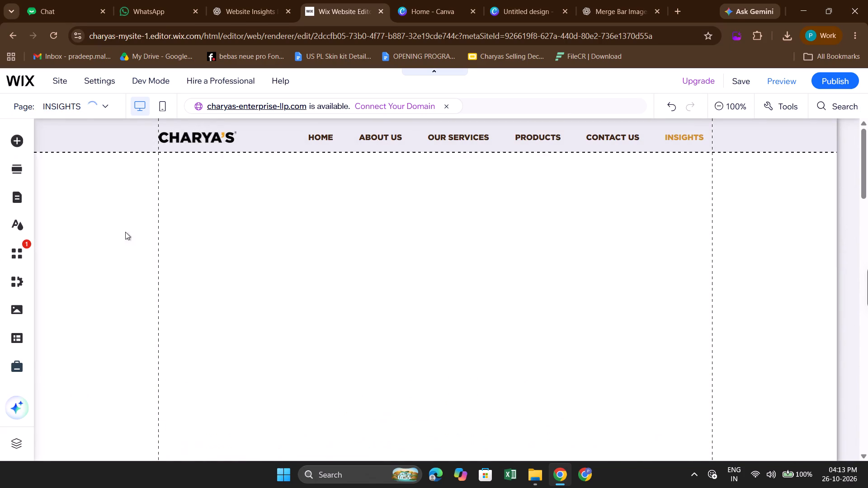
Glance over the CONTACT US page, then return to the INSIGHTS page in the desktop layout.
{"action": "scroll", "coordinate": [218, 274], "scroll_direction": "down", "scroll_amount": 1}
{"action": "scroll", "coordinate": [262, 347], "scroll_direction": "up", "scroll_amount": 3}
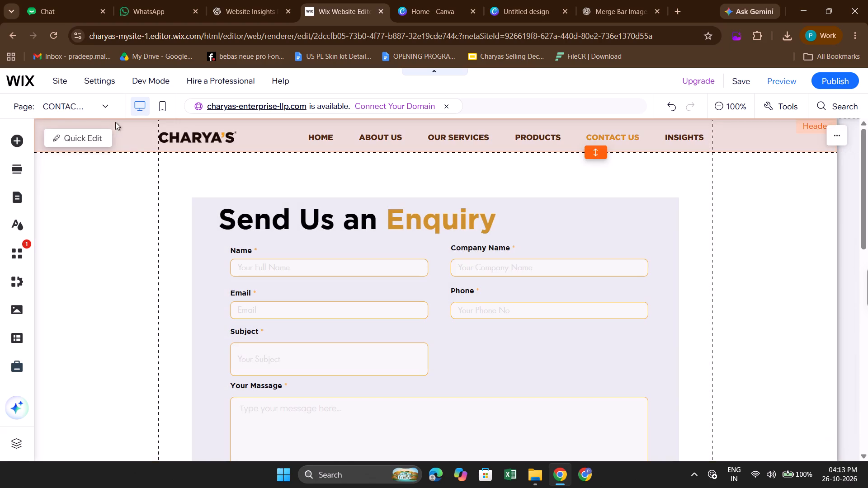
{"action": "left_click", "coordinate": [107, 106]}
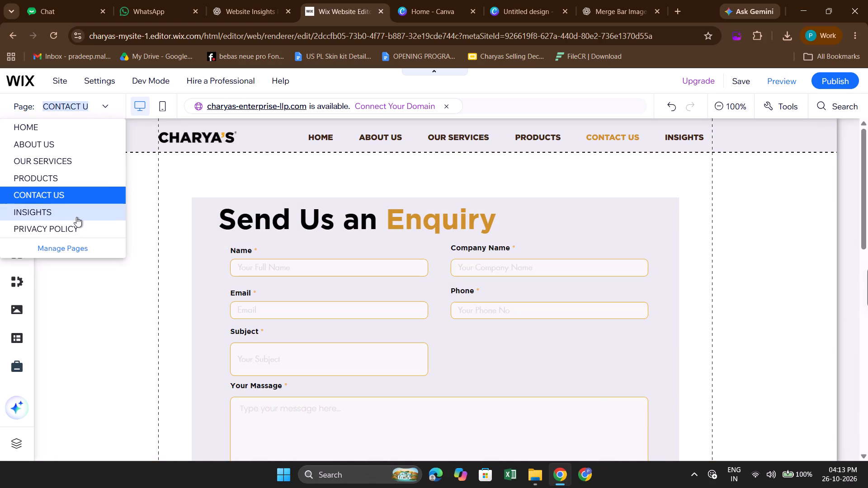
{"action": "left_click", "coordinate": [76, 217]}
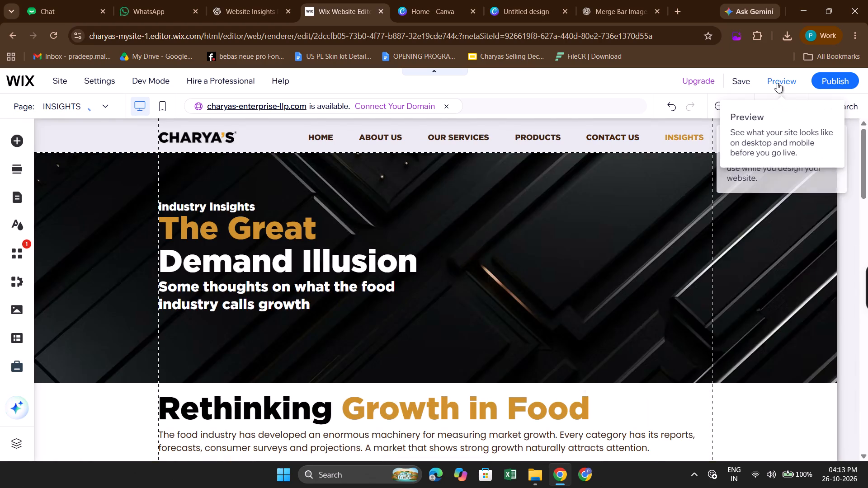
Preview the INSIGHTS page on desktop, checking how its sections animate from the banner to "The Value of Persistence", then return to editing.
{"action": "left_click", "coordinate": [777, 83]}
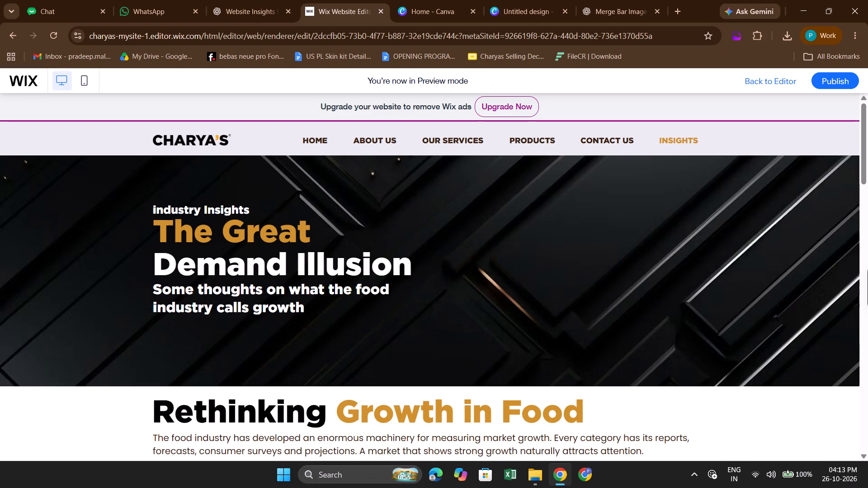
{"action": "scroll", "coordinate": [387, 265], "scroll_direction": "down", "scroll_amount": 3}
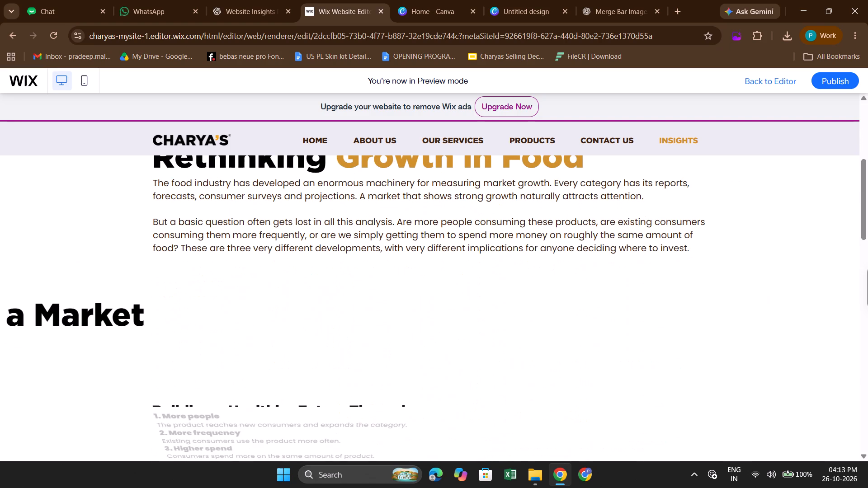
{"action": "scroll", "coordinate": [441, 235], "scroll_direction": "down", "scroll_amount": 2}
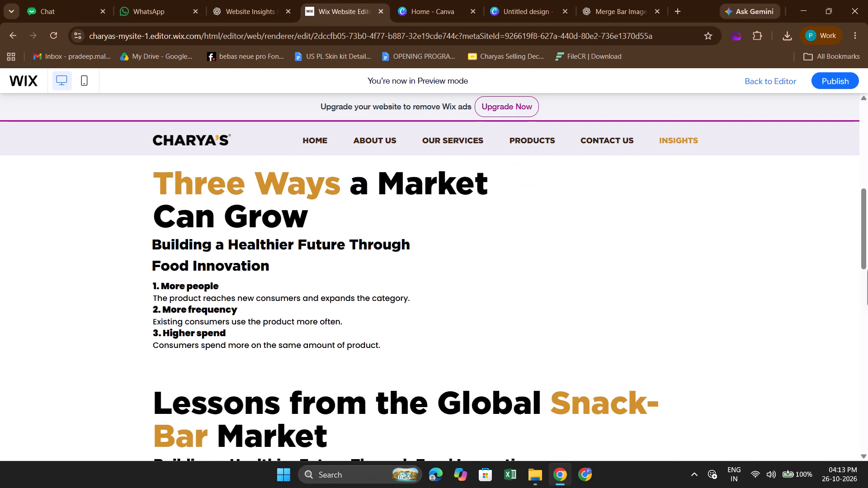
{"action": "scroll", "coordinate": [350, 346], "scroll_direction": "down", "scroll_amount": 6}
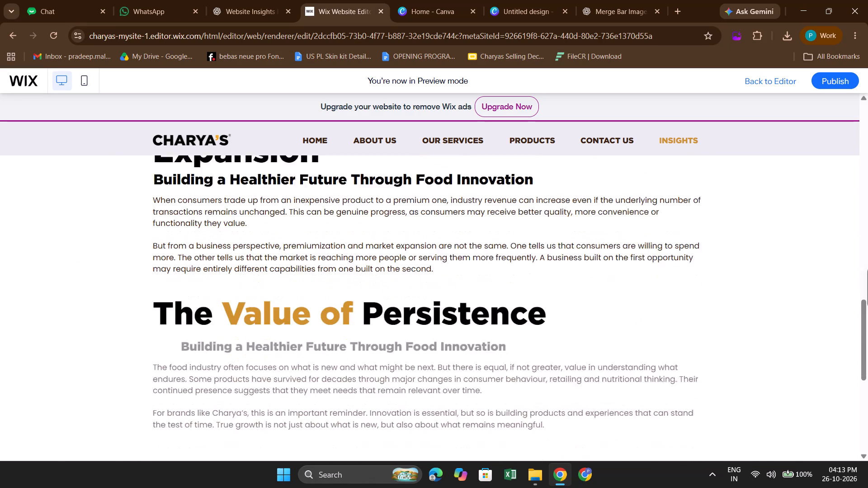
{"action": "scroll", "coordinate": [350, 346], "scroll_direction": "down", "scroll_amount": 2}
{"action": "scroll", "coordinate": [350, 346], "scroll_direction": "up", "scroll_amount": 9}
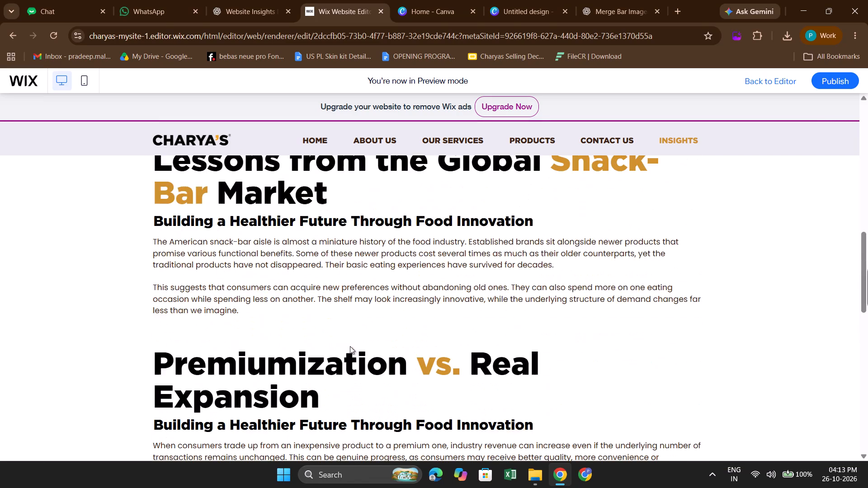
{"action": "scroll", "coordinate": [350, 346], "scroll_direction": "up", "scroll_amount": 2}
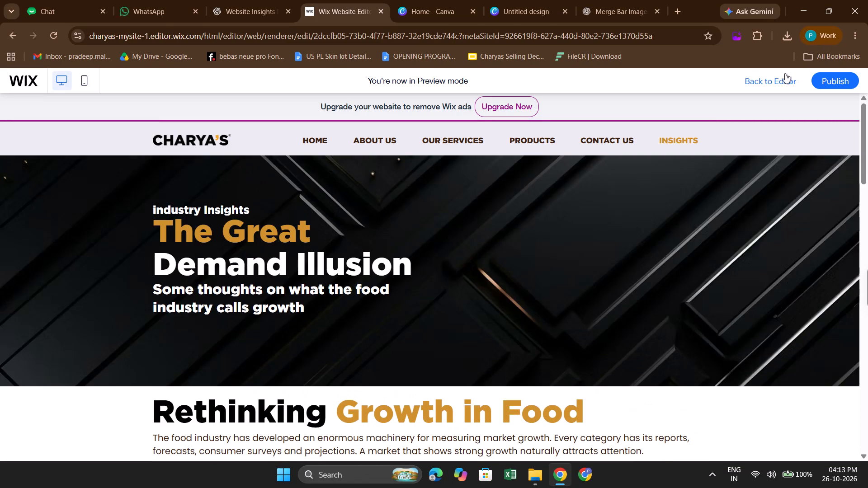
{"action": "left_click", "coordinate": [774, 82]}
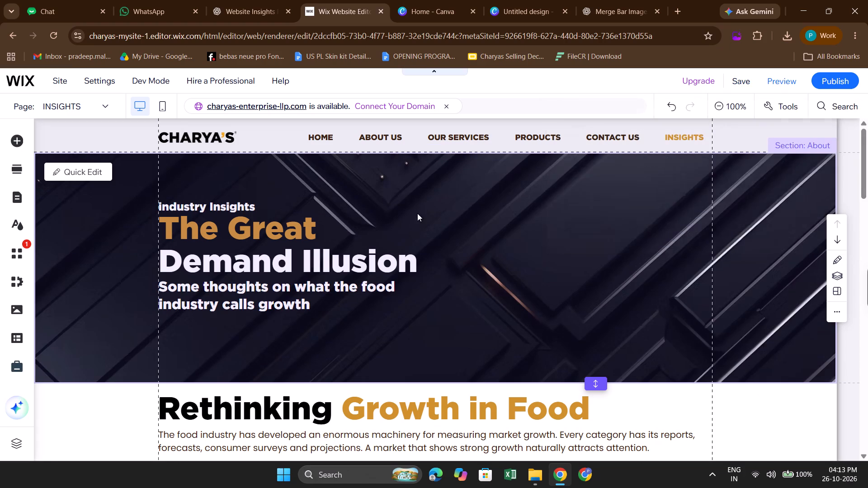
Replay the Slide entrance animation of the banner's "industry Insights" line.
{"action": "left_click", "coordinate": [216, 205]}
{"action": "left_click", "coordinate": [216, 205]}
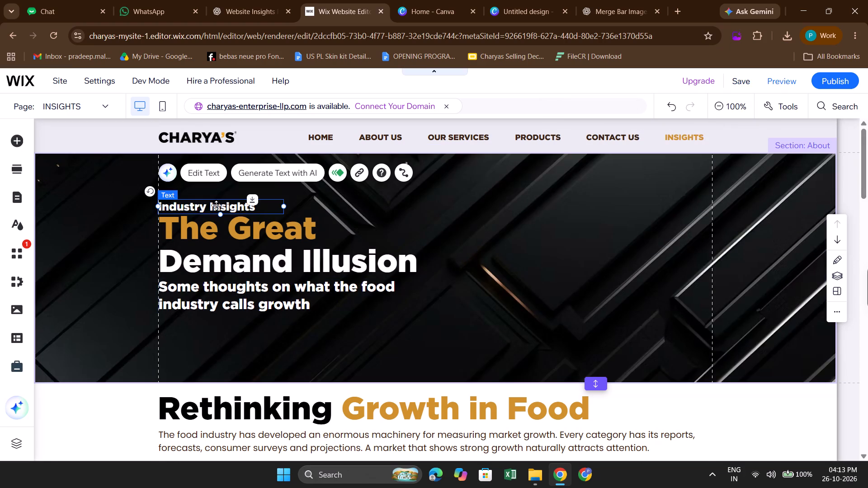
{"action": "scroll", "coordinate": [321, 316], "scroll_direction": "right", "scroll_amount": 1}
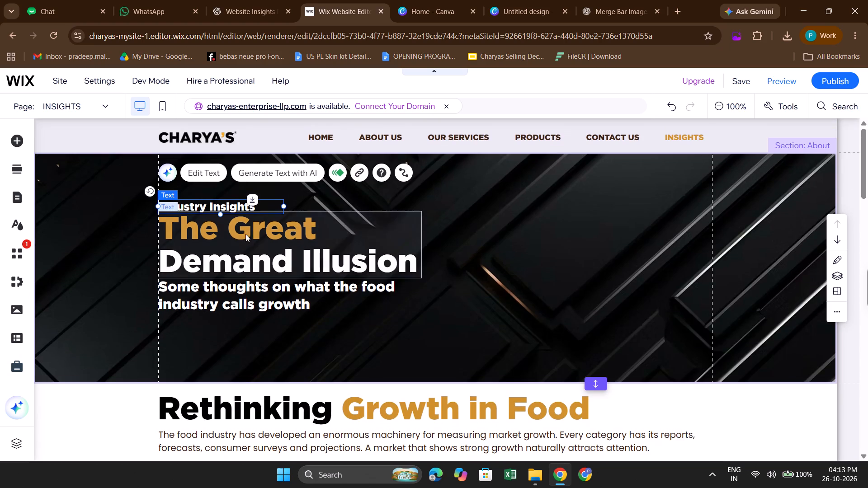
{"action": "left_click", "coordinate": [340, 174]}
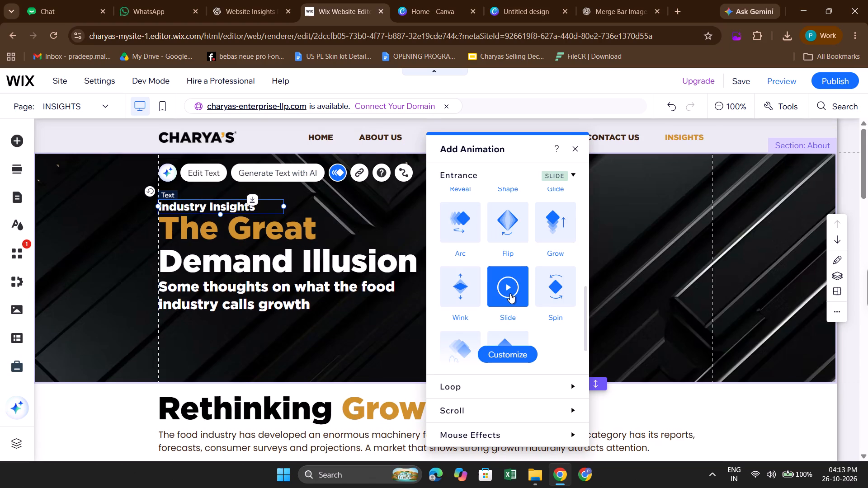
{"action": "left_click", "coordinate": [510, 293]}
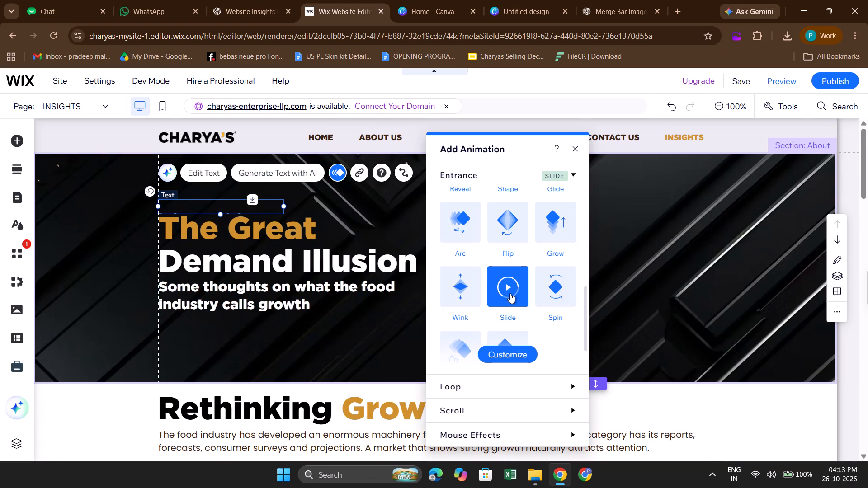
Change the entrance animation of the banner heading "The Great Demand Illusion" to Grow and replay it.
{"action": "left_click", "coordinate": [282, 233]}
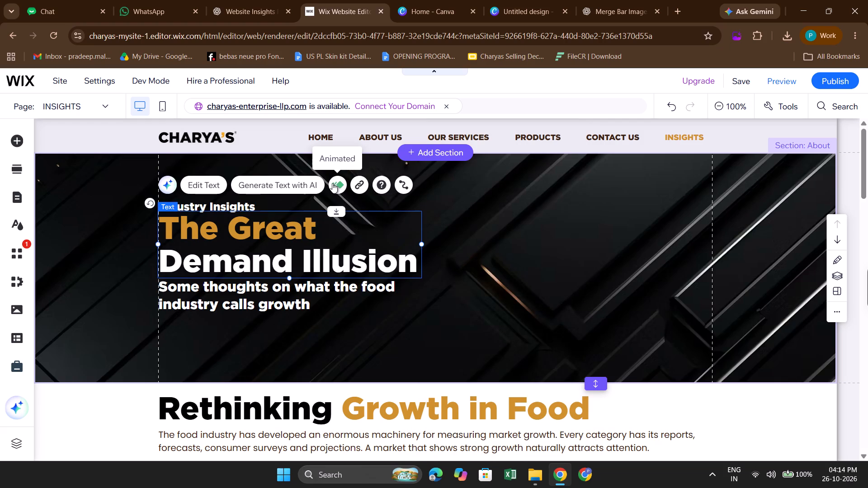
{"action": "left_click", "coordinate": [332, 183]}
{"action": "scroll", "coordinate": [554, 289], "scroll_direction": "down", "scroll_amount": 1}
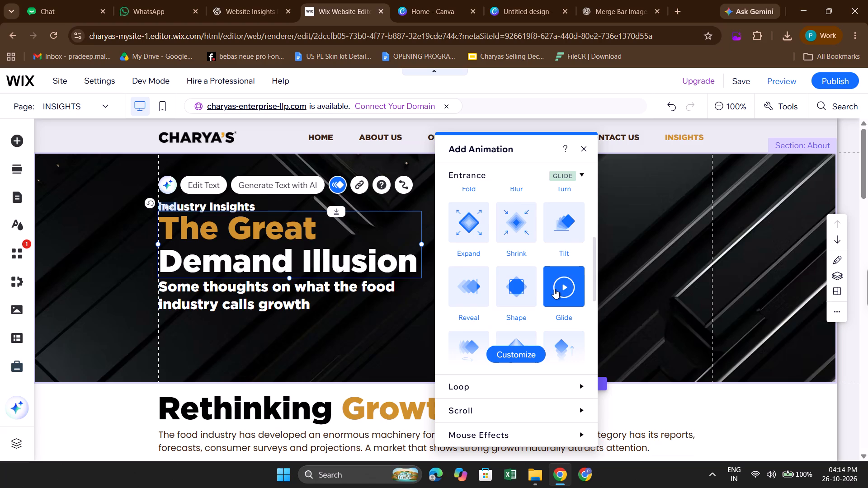
{"action": "left_click", "coordinate": [564, 310]}
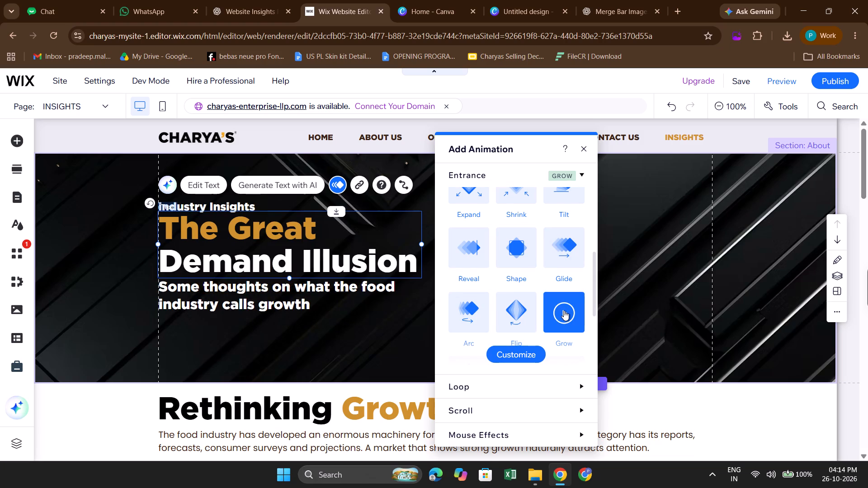
{"action": "left_click", "coordinate": [562, 311]}
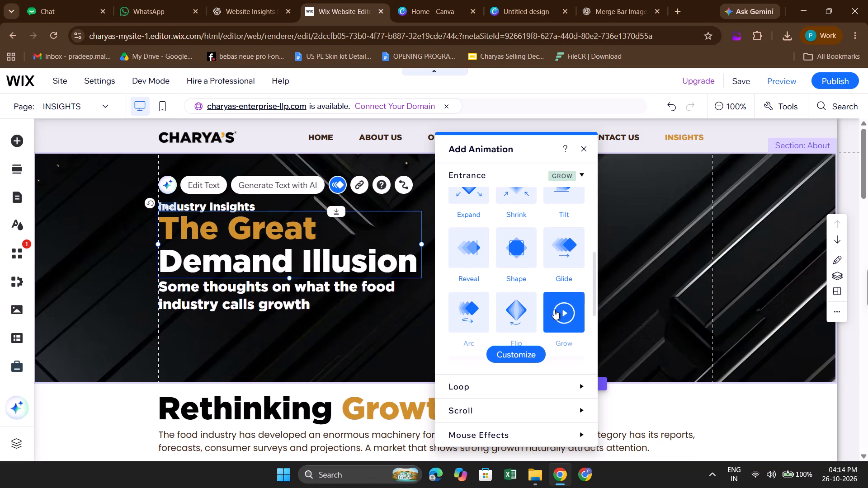
{"action": "left_click", "coordinate": [554, 310]}
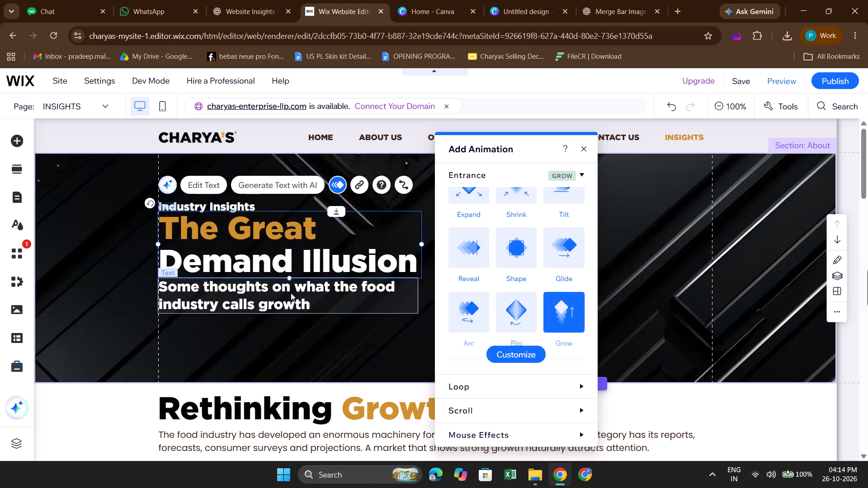
Change the entrance animation of the banner subheading "Some thoughts on what the food industry calls growth" to Grow.
{"action": "left_click", "coordinate": [291, 293]}
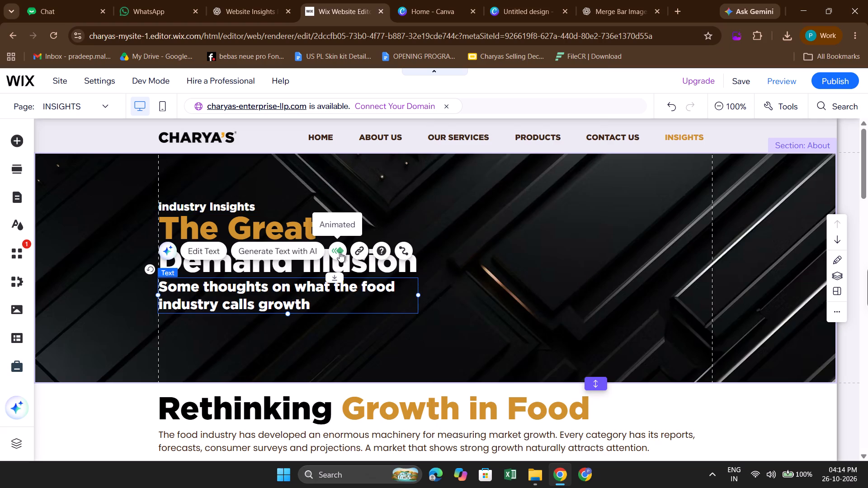
{"action": "left_click", "coordinate": [339, 253]}
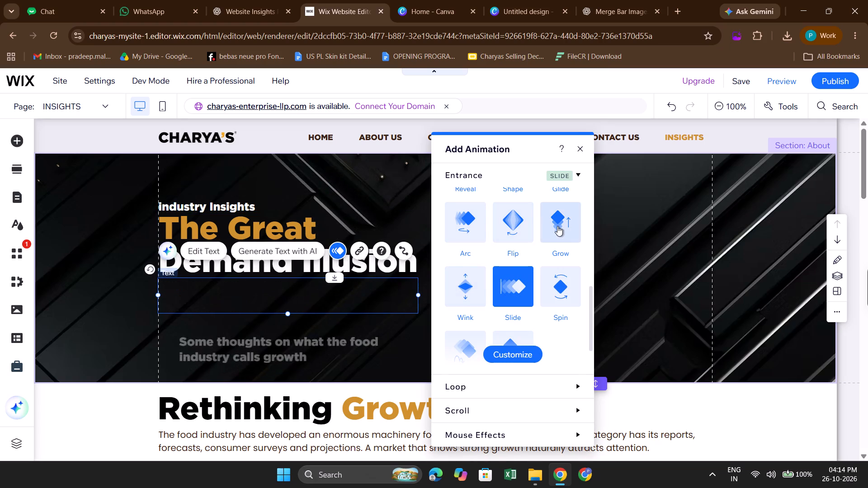
{"action": "scroll", "coordinate": [557, 226], "scroll_direction": "up", "scroll_amount": 1}
{"action": "left_click", "coordinate": [557, 237]}
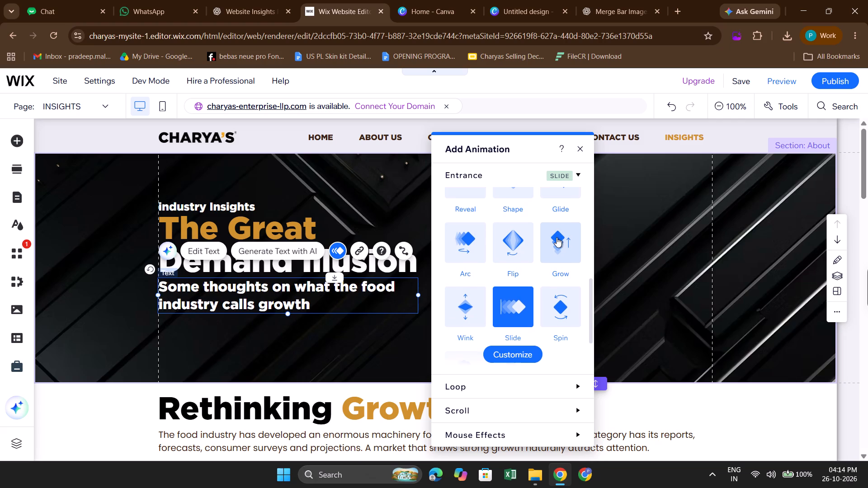
{"action": "scroll", "coordinate": [512, 332], "scroll_direction": "down", "scroll_amount": 1}
{"action": "scroll", "coordinate": [535, 289], "scroll_direction": "down", "scroll_amount": 1}
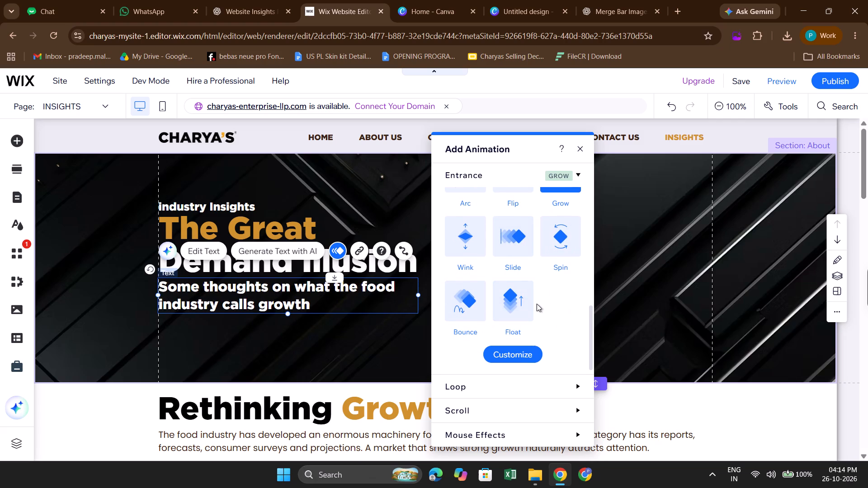
{"action": "left_click", "coordinate": [537, 304]}
{"action": "scroll", "coordinate": [537, 304], "scroll_direction": "down", "scroll_amount": 1}
{"action": "left_click", "coordinate": [365, 327]}
Preview alternative entrance animations on the "Rethinking Growth in Food" heading, then replay its Glide animation.
{"action": "scroll", "coordinate": [365, 327], "scroll_direction": "down", "scroll_amount": 1}
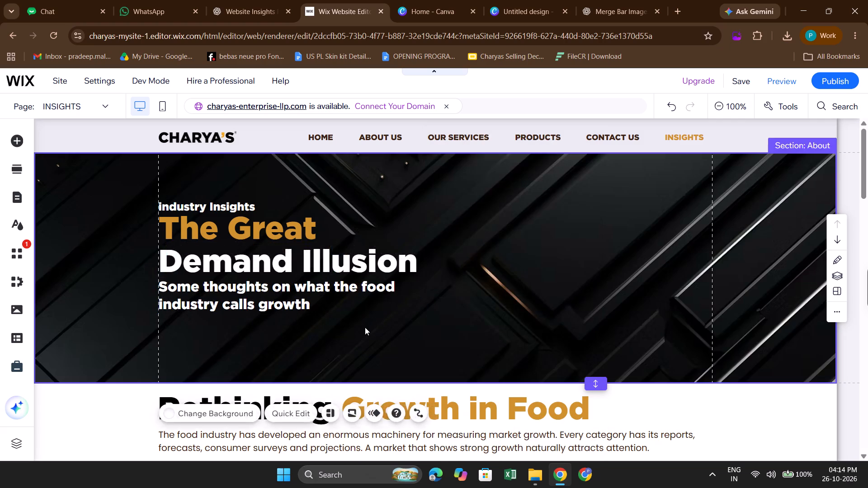
{"action": "scroll", "coordinate": [365, 327], "scroll_direction": "down", "scroll_amount": 1}
{"action": "left_click", "coordinate": [460, 278]}
{"action": "left_click", "coordinate": [460, 278]}
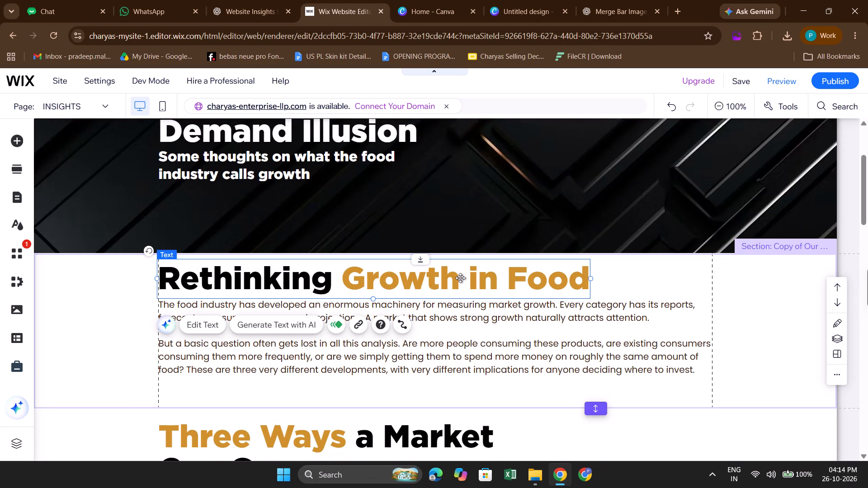
{"action": "left_click", "coordinate": [202, 325]}
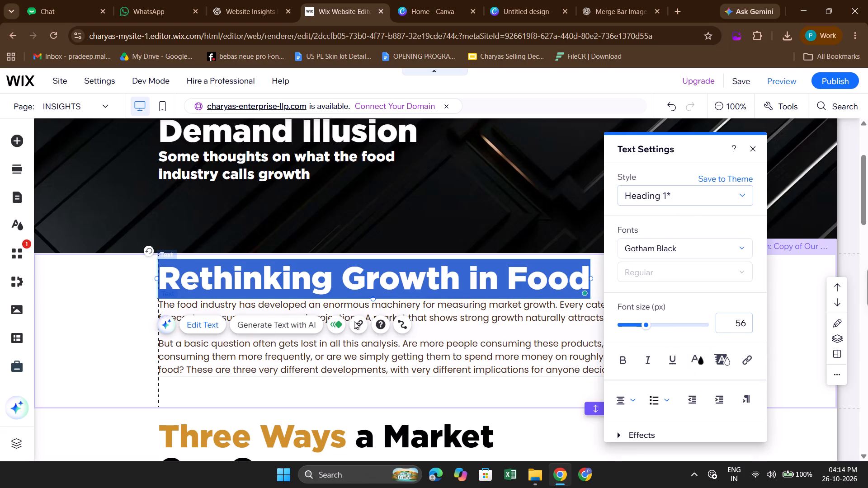
{"action": "left_click", "coordinate": [334, 323]}
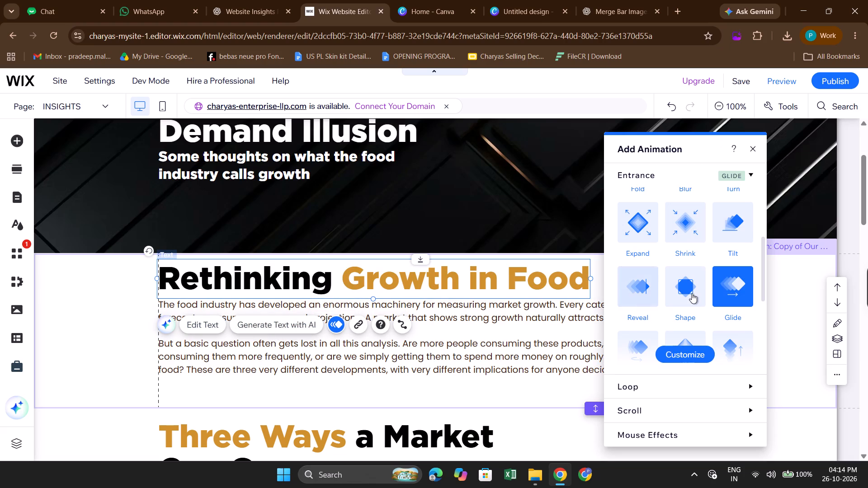
{"action": "scroll", "coordinate": [692, 293], "scroll_direction": "down", "scroll_amount": 2}
{"action": "scroll", "coordinate": [692, 293], "scroll_direction": "up", "scroll_amount": 3}
{"action": "scroll", "coordinate": [642, 260], "scroll_direction": "up", "scroll_amount": 1}
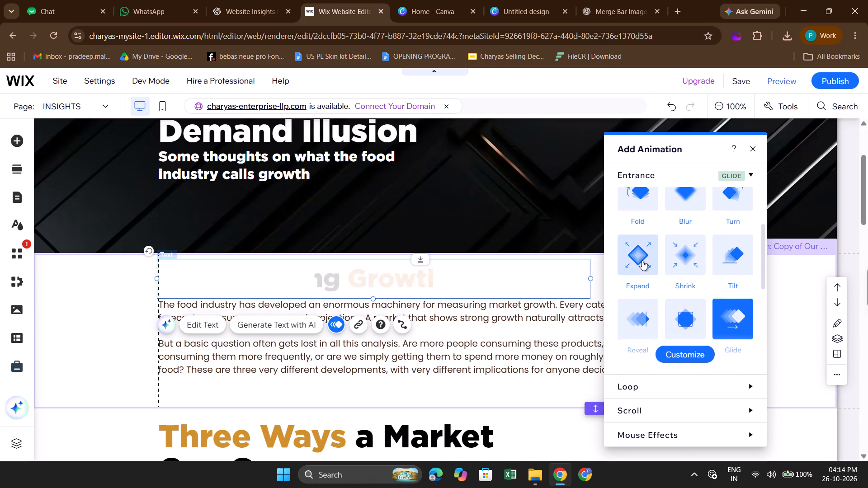
{"action": "scroll", "coordinate": [642, 260], "scroll_direction": "up", "scroll_amount": 1}
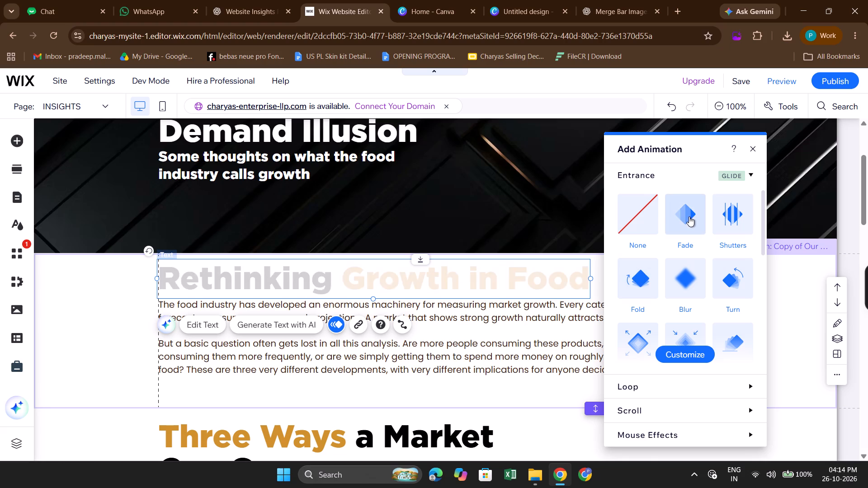
{"action": "scroll", "coordinate": [685, 291], "scroll_direction": "down", "scroll_amount": 2}
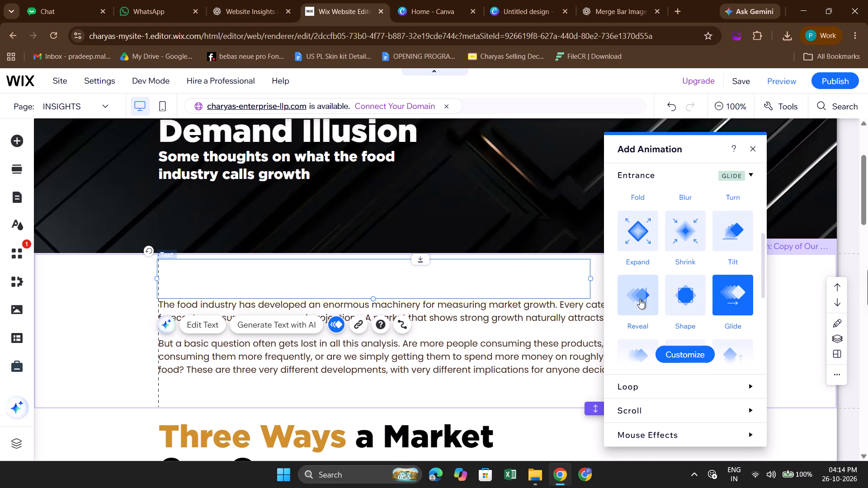
{"action": "scroll", "coordinate": [682, 291], "scroll_direction": "down", "scroll_amount": 1}
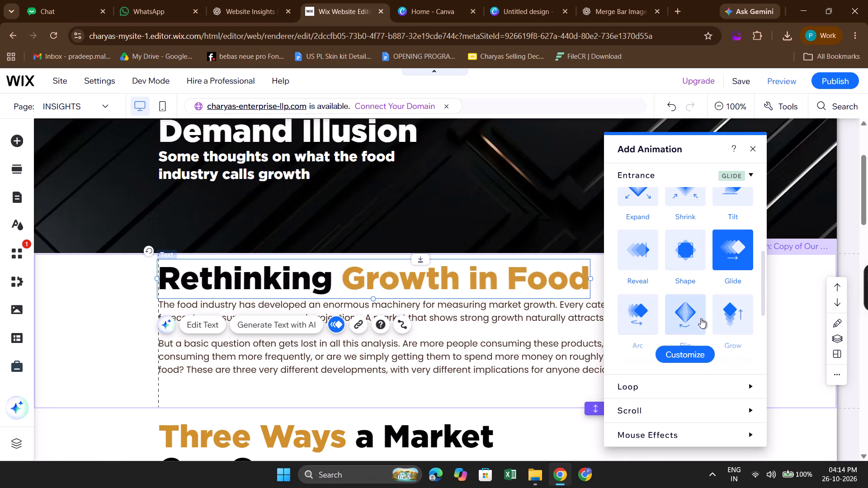
{"action": "scroll", "coordinate": [717, 311], "scroll_direction": "down", "scroll_amount": 1}
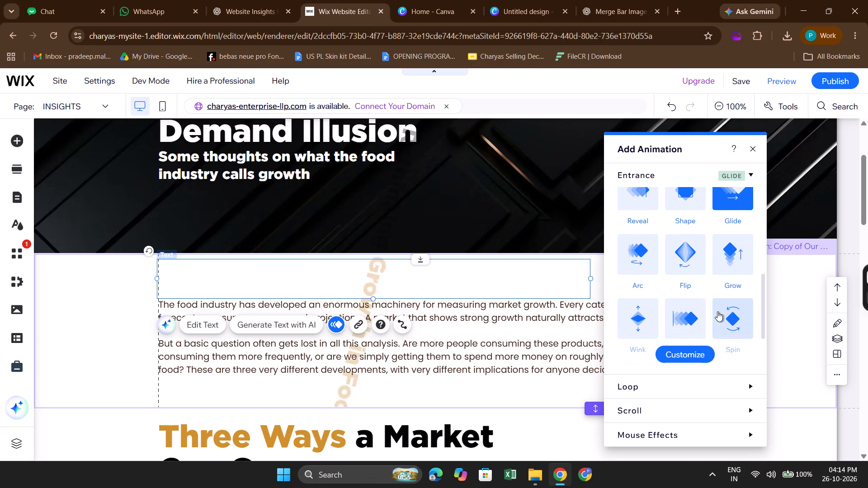
{"action": "scroll", "coordinate": [717, 311], "scroll_direction": "down", "scroll_amount": 2}
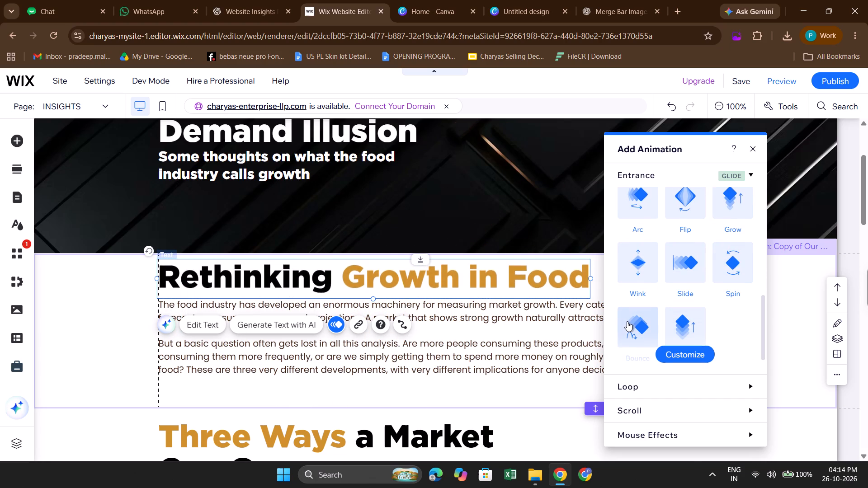
{"action": "scroll", "coordinate": [627, 321], "scroll_direction": "up", "scroll_amount": 1}
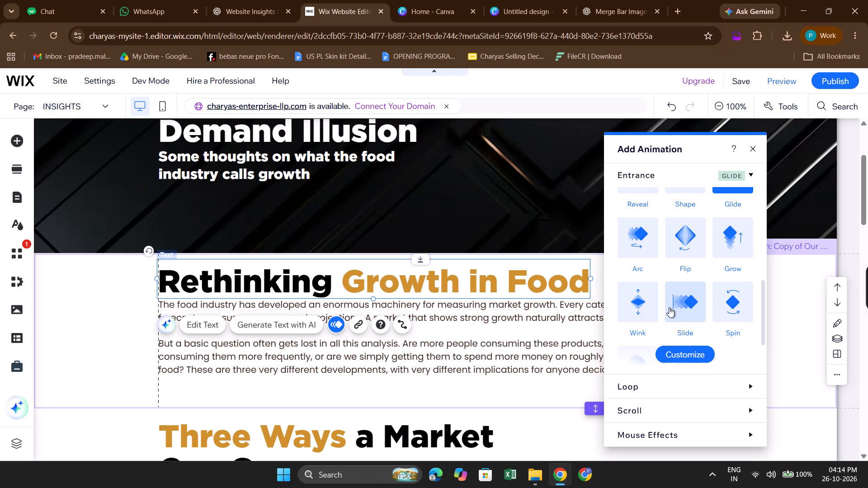
{"action": "scroll", "coordinate": [678, 297], "scroll_direction": "up", "scroll_amount": 3}
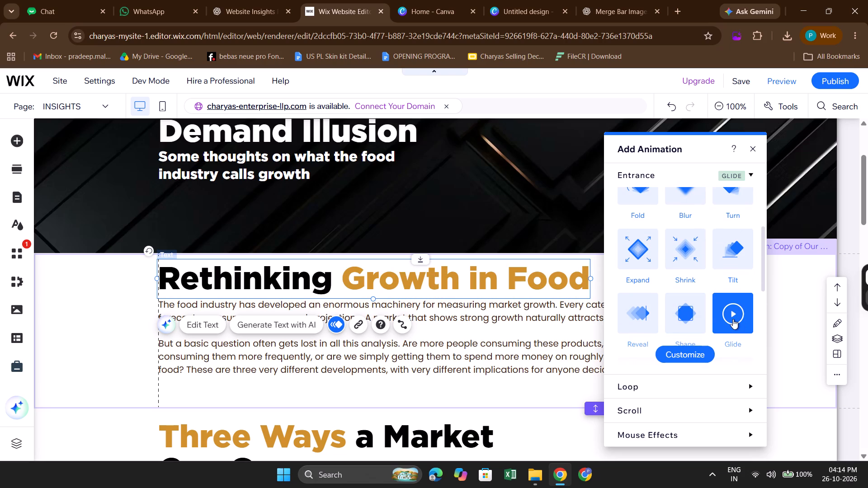
{"action": "left_click", "coordinate": [733, 319]}
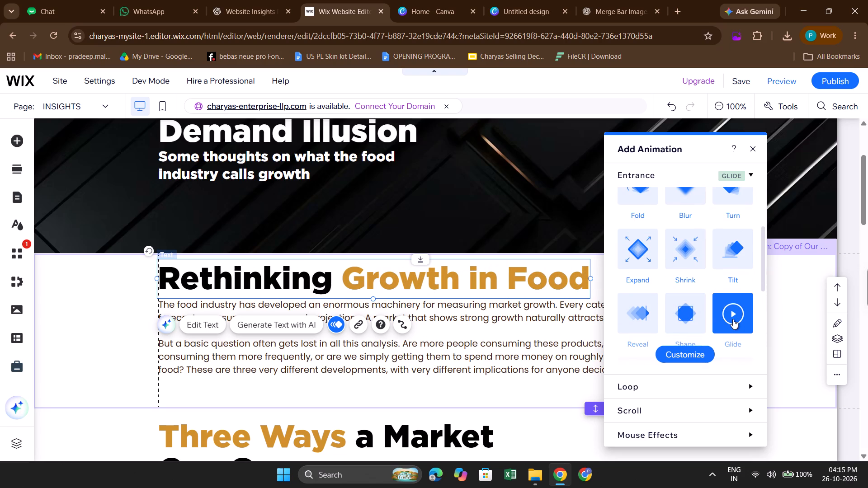
Change the entrance animation of the paragraph text under "Rethinking Growth in Food" to Glide, after replaying its current one.
{"action": "left_click", "coordinate": [490, 317]}
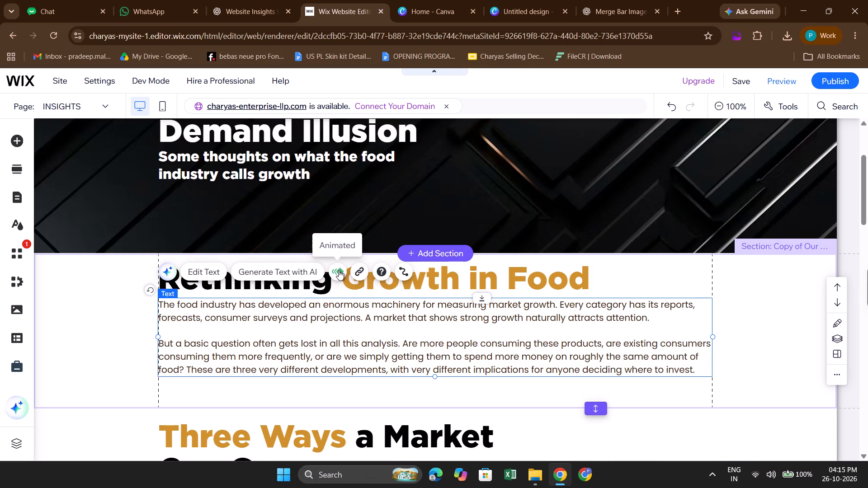
{"action": "left_click", "coordinate": [339, 270]}
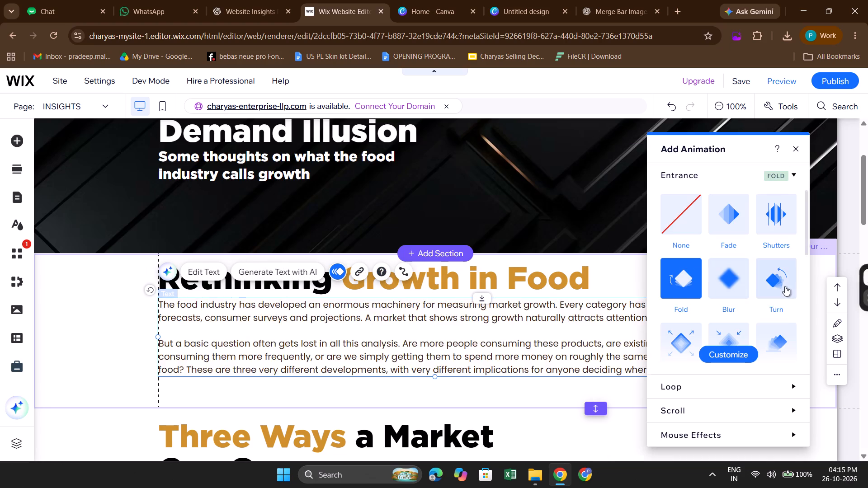
{"action": "scroll", "coordinate": [785, 286], "scroll_direction": "down", "scroll_amount": 1}
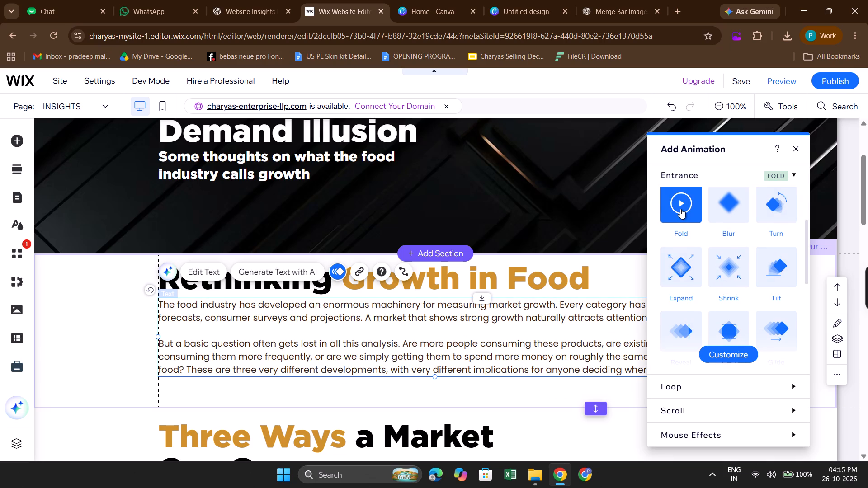
{"action": "left_click", "coordinate": [680, 209]}
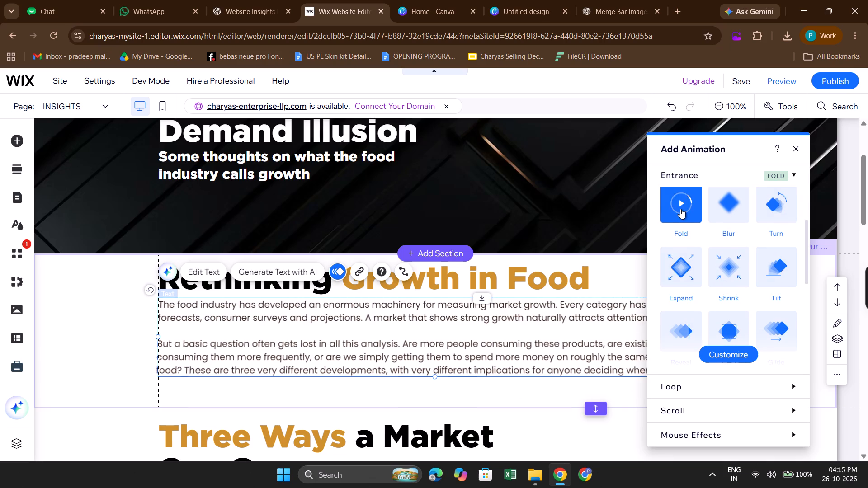
{"action": "scroll", "coordinate": [675, 291], "scroll_direction": "down", "scroll_amount": 1}
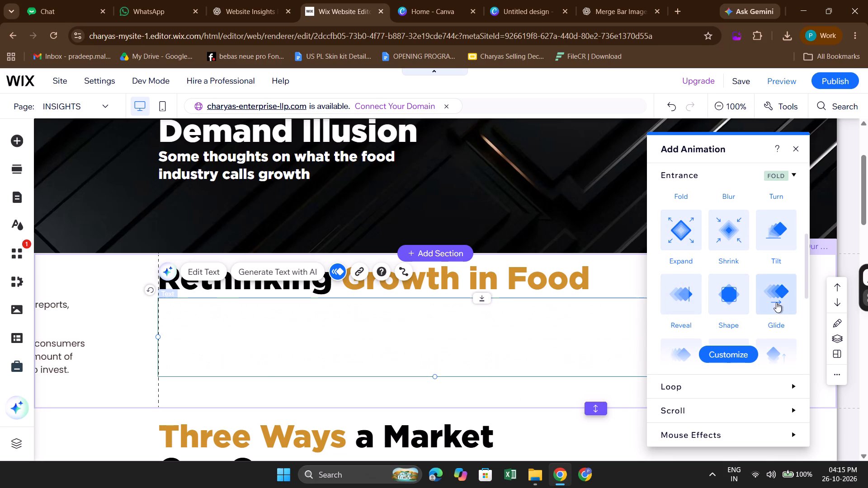
{"action": "scroll", "coordinate": [776, 302], "scroll_direction": "down", "scroll_amount": 1}
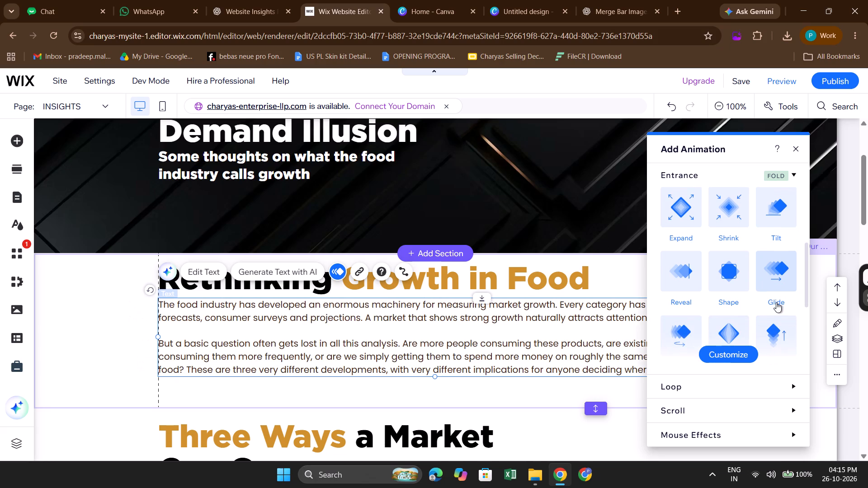
{"action": "scroll", "coordinate": [776, 302], "scroll_direction": "down", "scroll_amount": 1}
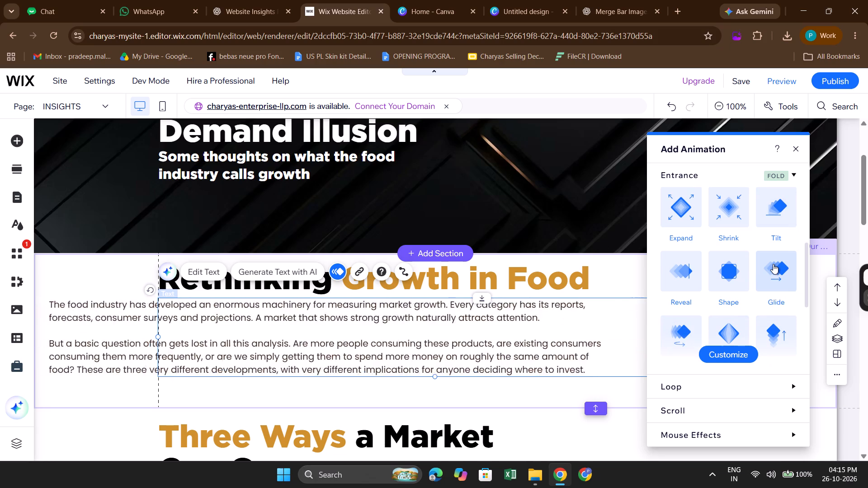
{"action": "left_click", "coordinate": [773, 264]}
Replay the Glide entrance animation of the "Three Ways a Market Can Grow" heading and set its direction to 90°.
{"action": "scroll", "coordinate": [446, 370], "scroll_direction": "down", "scroll_amount": 2}
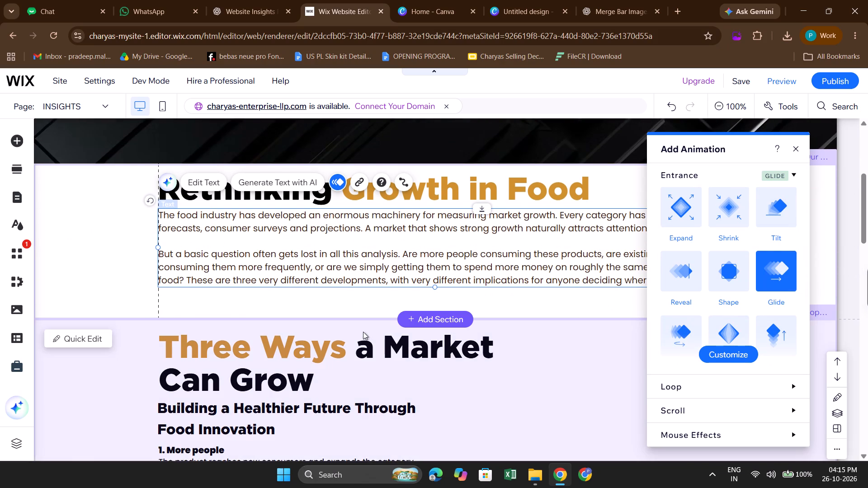
{"action": "left_click", "coordinate": [347, 348]}
{"action": "left_click", "coordinate": [347, 348]}
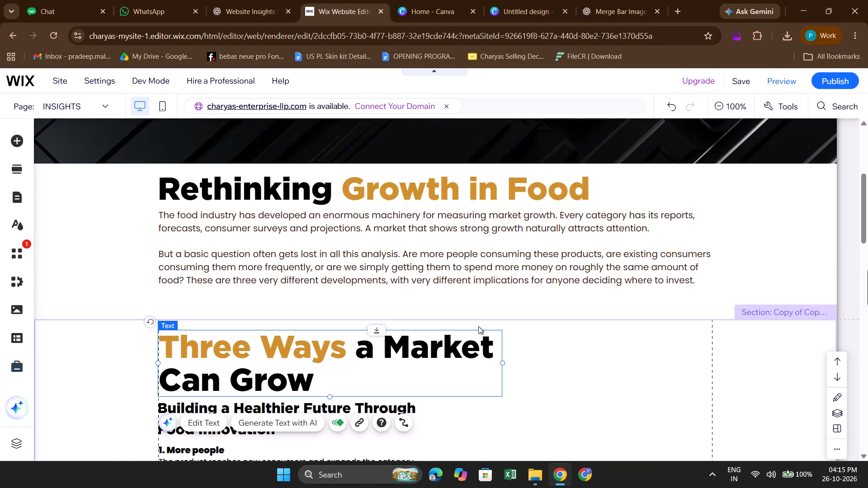
{"action": "left_click", "coordinate": [335, 421]}
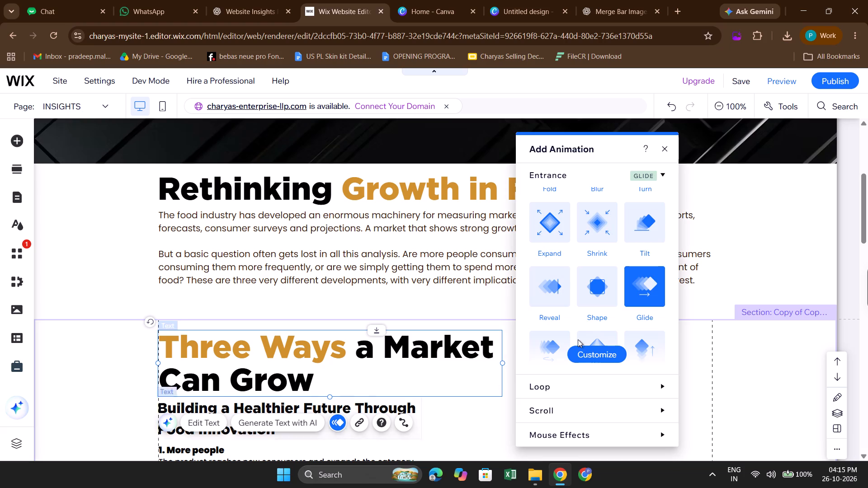
{"action": "left_click", "coordinate": [641, 293]}
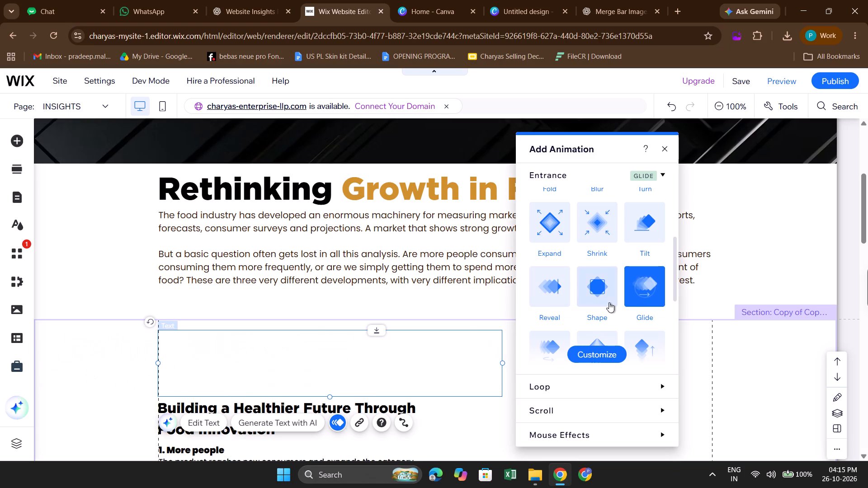
{"action": "scroll", "coordinate": [603, 297], "scroll_direction": "down", "scroll_amount": 1}
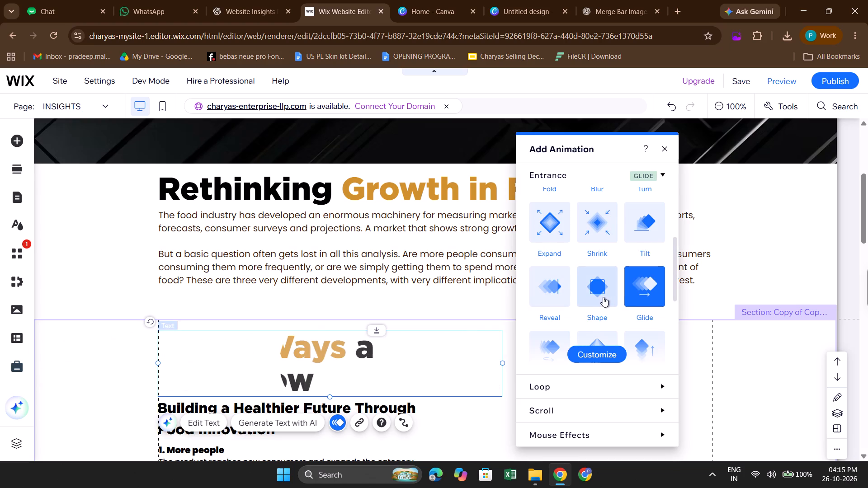
{"action": "scroll", "coordinate": [603, 297], "scroll_direction": "down", "scroll_amount": 1}
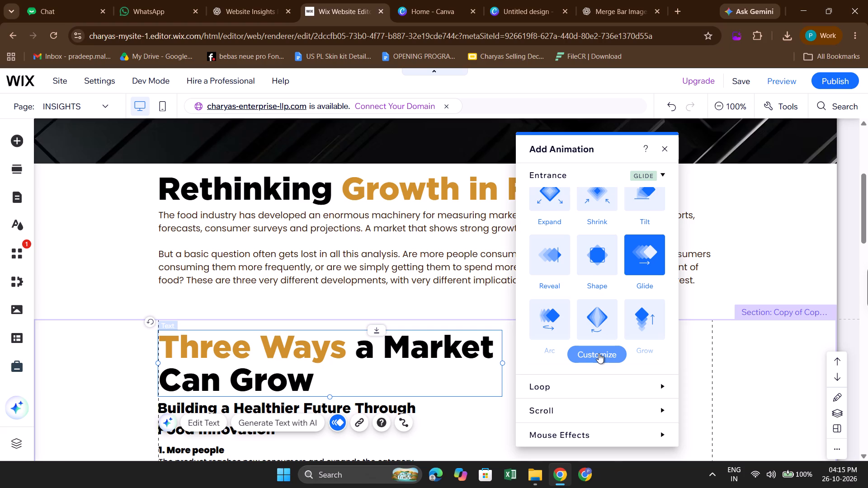
{"action": "left_click", "coordinate": [599, 353]}
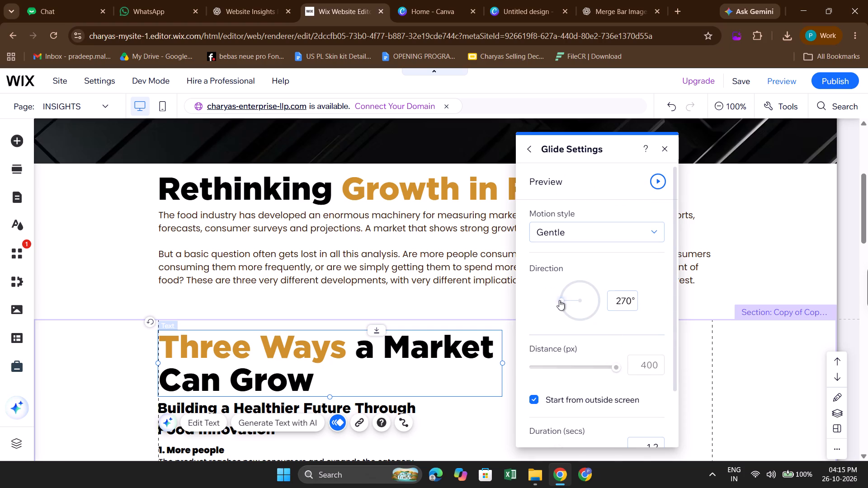
{"action": "left_click_drag", "start_coordinate": [559, 300], "coordinate": [616, 302]}
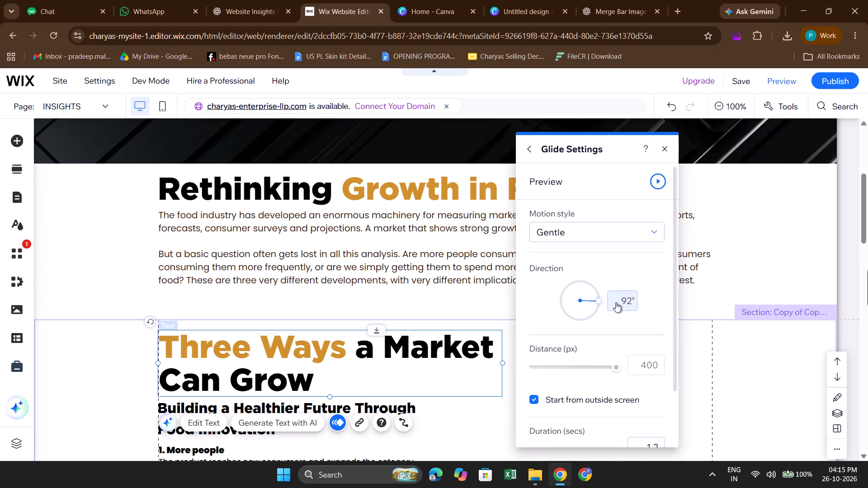
{"action": "left_click_drag", "start_coordinate": [616, 302], "coordinate": [616, 300]}
{"action": "left_click", "coordinate": [626, 299]}
{"action": "type", "text": "90"}
{"action": "key", "text": "Return"}
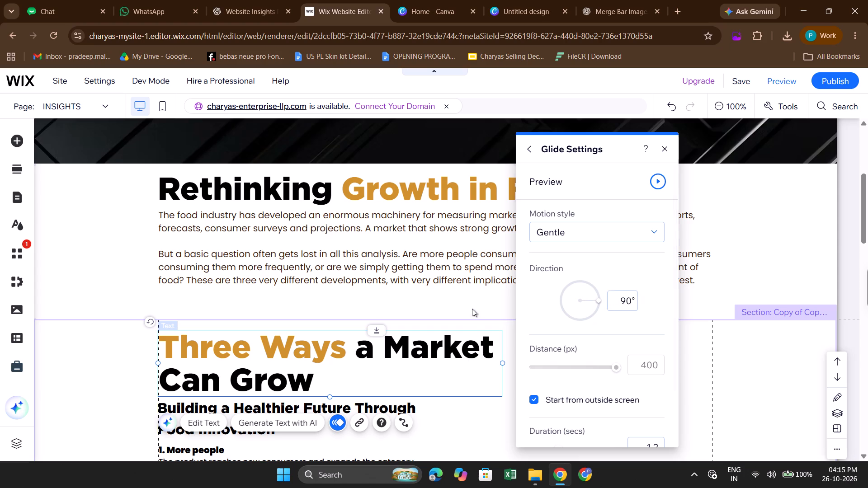
{"action": "left_click", "coordinate": [472, 309]}
Replay the Slide entrance animation of the subheading "Building a Healthier Future Through Food Innovation".
{"action": "scroll", "coordinate": [430, 358], "scroll_direction": "down", "scroll_amount": 1}
{"action": "left_click", "coordinate": [412, 336]}
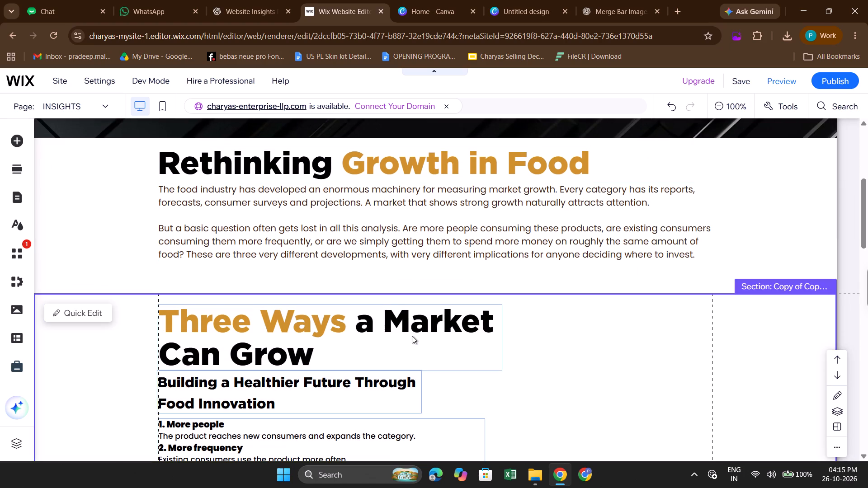
{"action": "left_click", "coordinate": [412, 336]}
{"action": "left_click", "coordinate": [317, 382]}
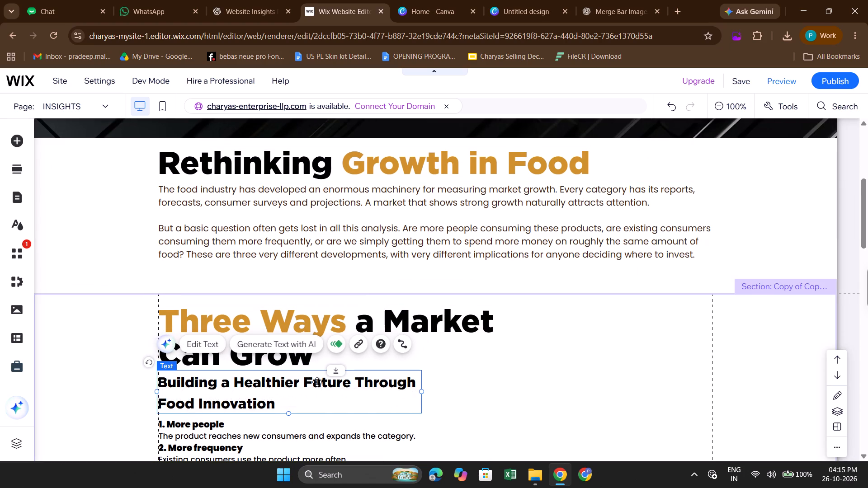
{"action": "scroll", "coordinate": [317, 382], "scroll_direction": "down", "scroll_amount": 1}
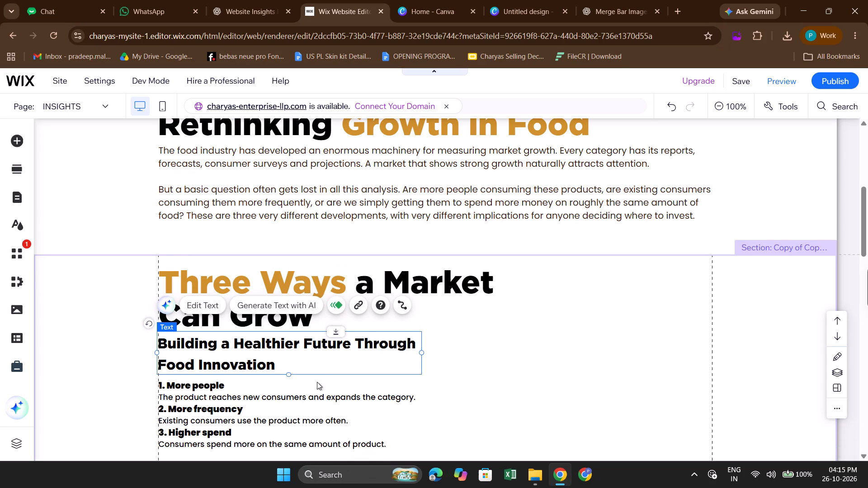
{"action": "scroll", "coordinate": [330, 348], "scroll_direction": "down", "scroll_amount": 1}
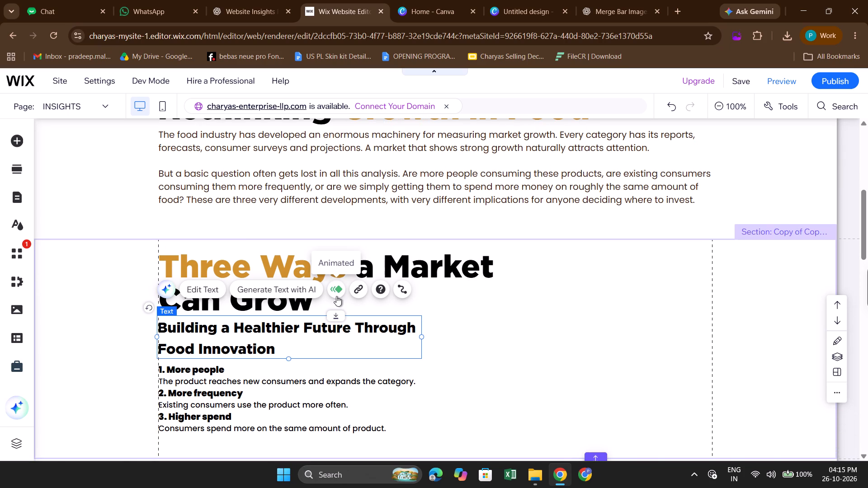
{"action": "left_click", "coordinate": [336, 296]}
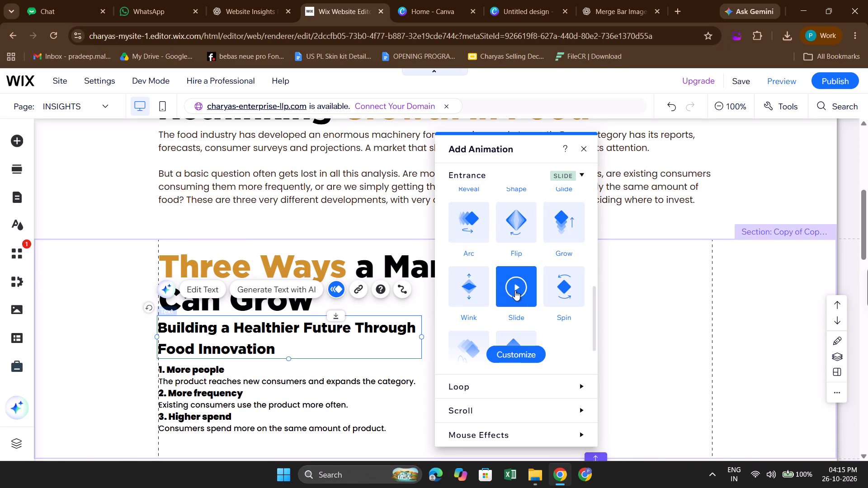
{"action": "left_click", "coordinate": [515, 291]}
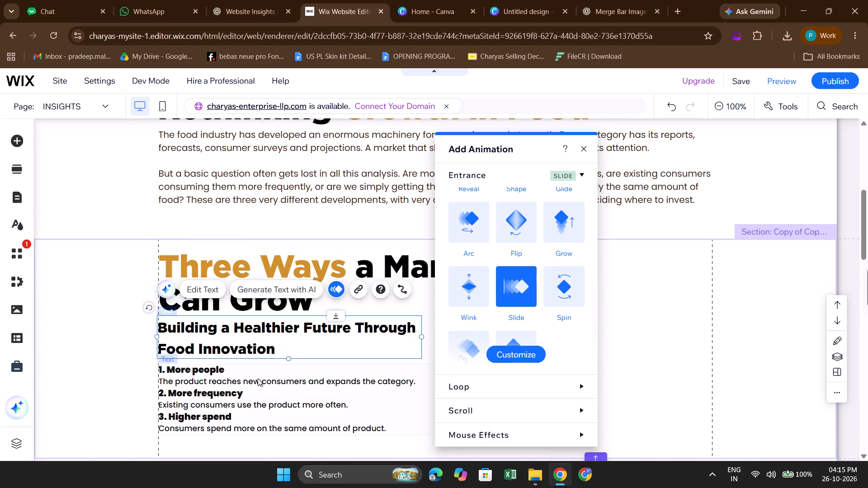
Change the entrance animation of the numbered list text under "Three Ways a Market Can Grow" to Glide.
{"action": "left_click", "coordinate": [213, 389]}
{"action": "left_click", "coordinate": [213, 389]}
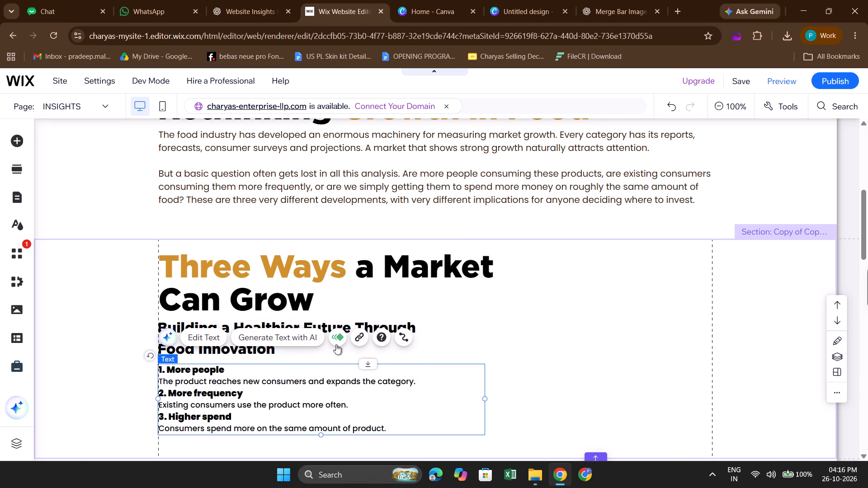
{"action": "left_click", "coordinate": [336, 344]}
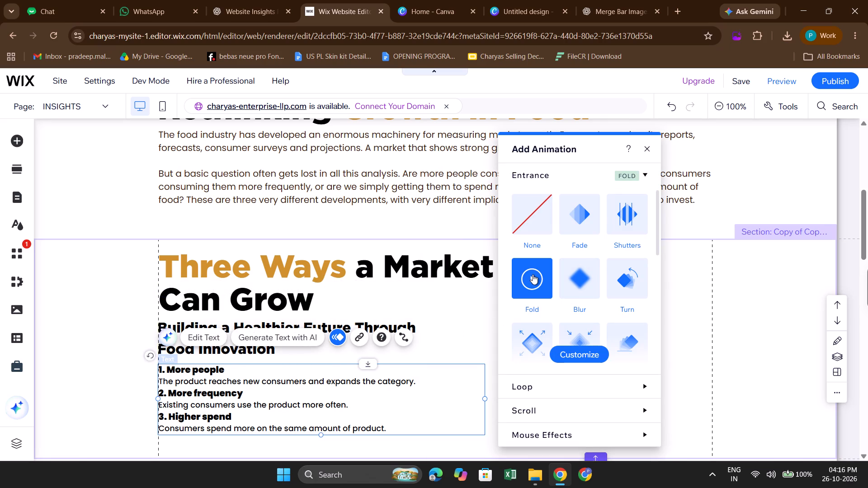
{"action": "scroll", "coordinate": [619, 278], "scroll_direction": "down", "scroll_amount": 1}
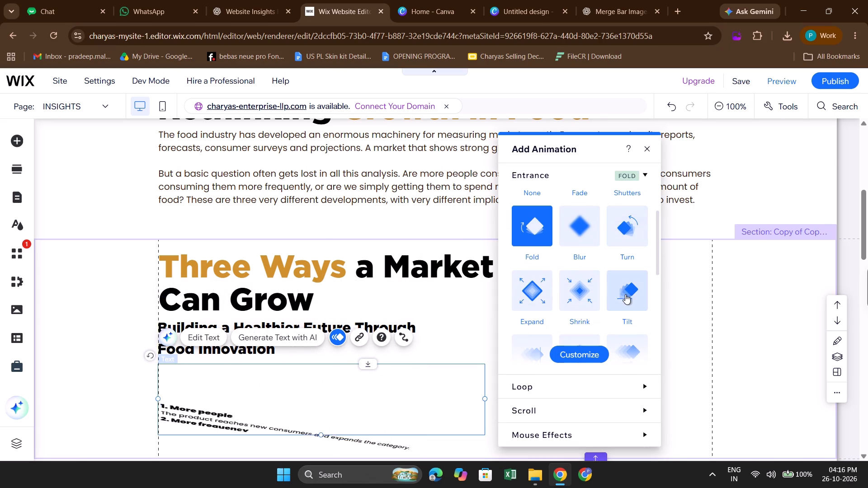
{"action": "scroll", "coordinate": [625, 294], "scroll_direction": "down", "scroll_amount": 2}
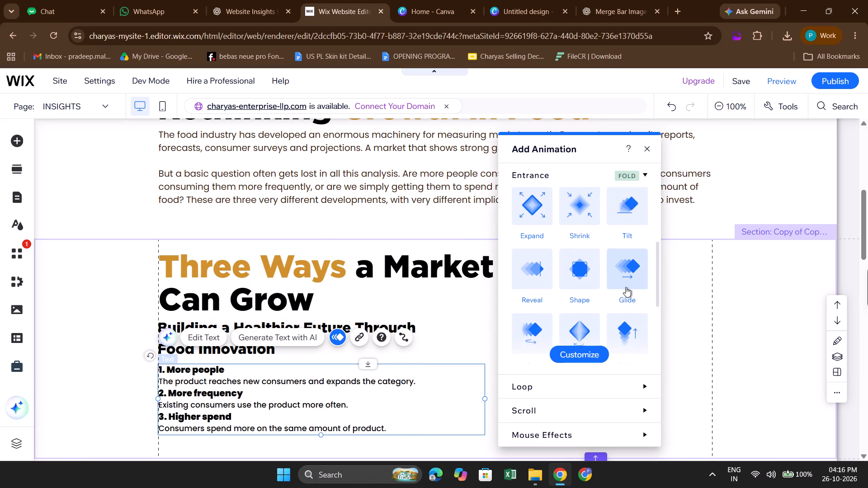
{"action": "scroll", "coordinate": [626, 287], "scroll_direction": "down", "scroll_amount": 1}
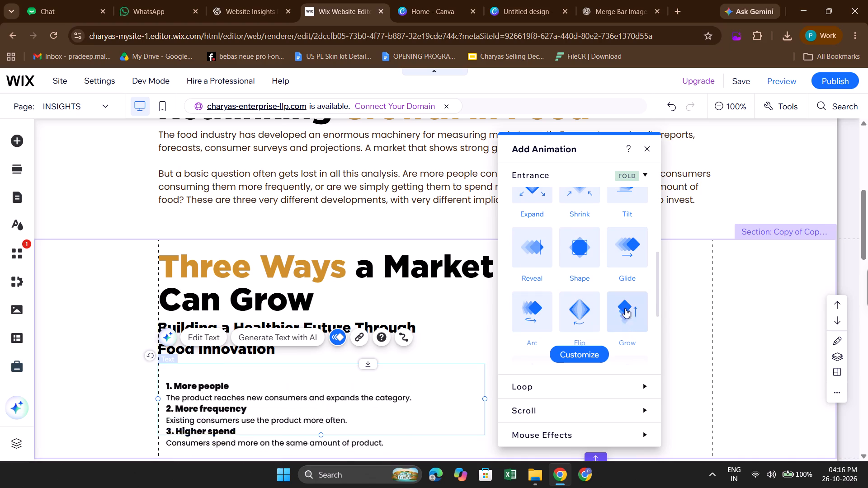
{"action": "left_click", "coordinate": [633, 244]}
Check which entrance animation is applied to the "Three Ways a Market Can Grow" heading.
{"action": "scroll", "coordinate": [391, 392], "scroll_direction": "down", "scroll_amount": 3}
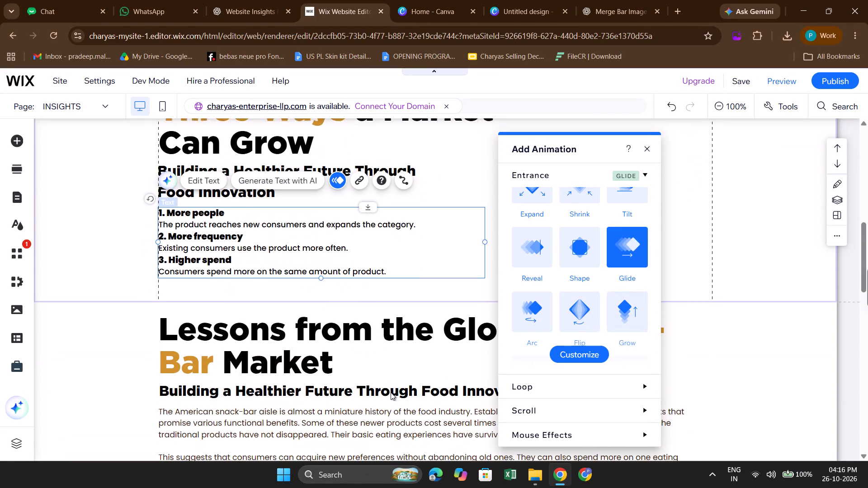
{"action": "left_click", "coordinate": [330, 351]}
{"action": "scroll", "coordinate": [352, 270], "scroll_direction": "up", "scroll_amount": 2}
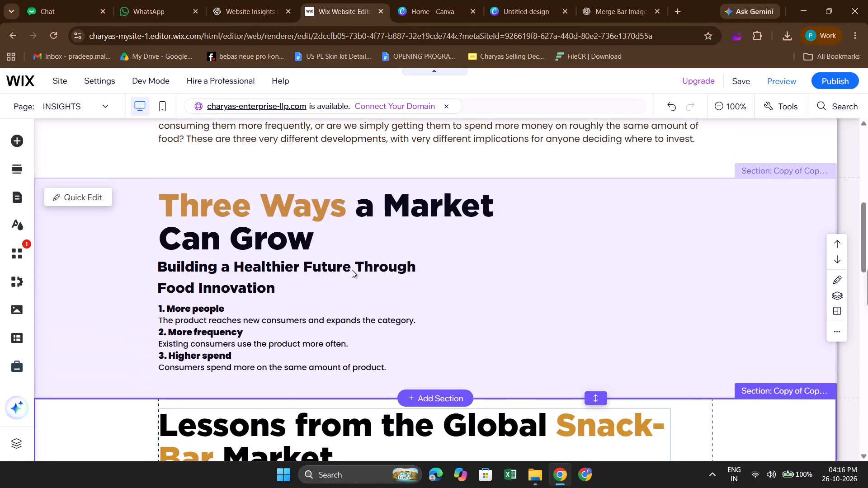
{"action": "left_click", "coordinate": [314, 206]}
{"action": "left_click", "coordinate": [314, 206]}
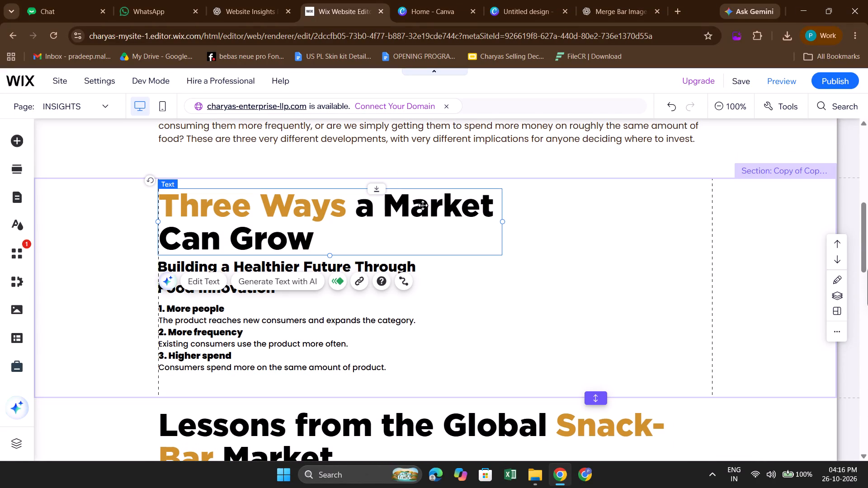
{"action": "left_click", "coordinate": [339, 283]}
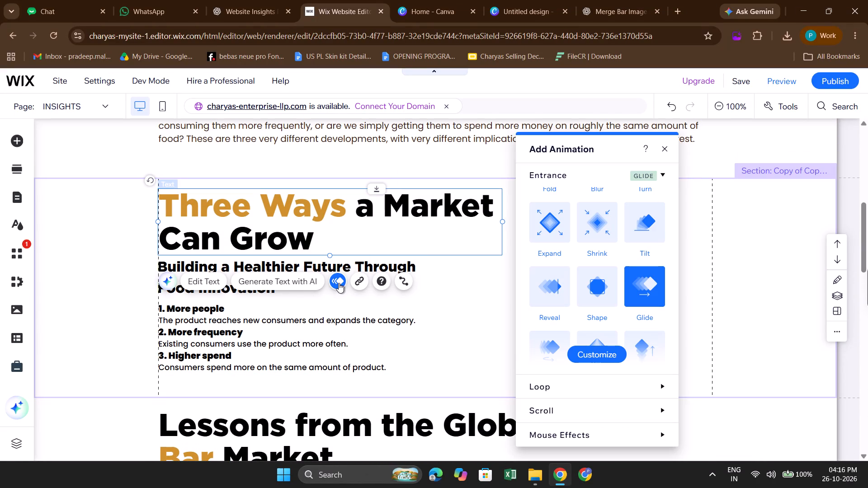
Change the entrance animation of the "Lessons from the Global Snack-Bar Market" heading to Glide.
{"action": "scroll", "coordinate": [402, 353], "scroll_direction": "down", "scroll_amount": 1}
{"action": "left_click", "coordinate": [335, 347]}
{"action": "left_click", "coordinate": [335, 347]}
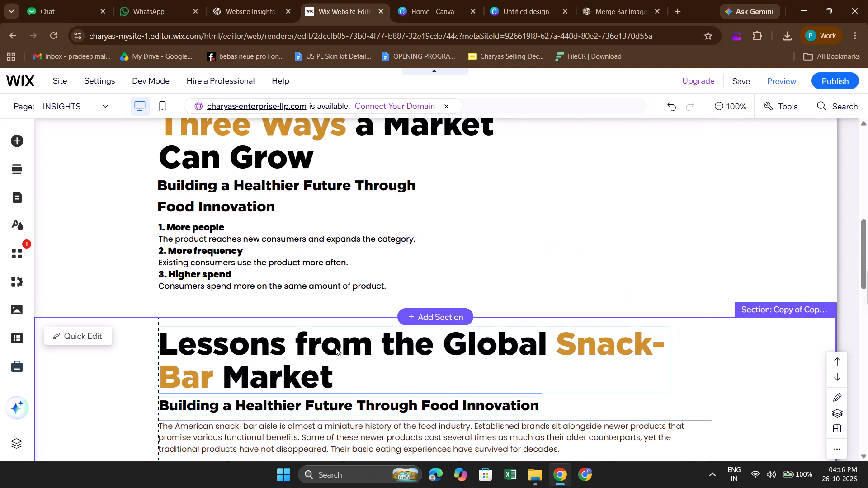
{"action": "left_click", "coordinate": [335, 414]}
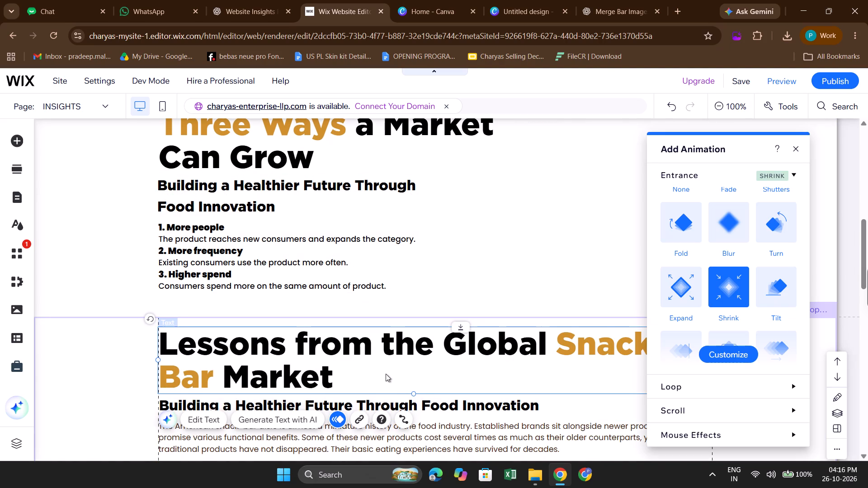
{"action": "scroll", "coordinate": [793, 261], "scroll_direction": "up", "scroll_amount": 1}
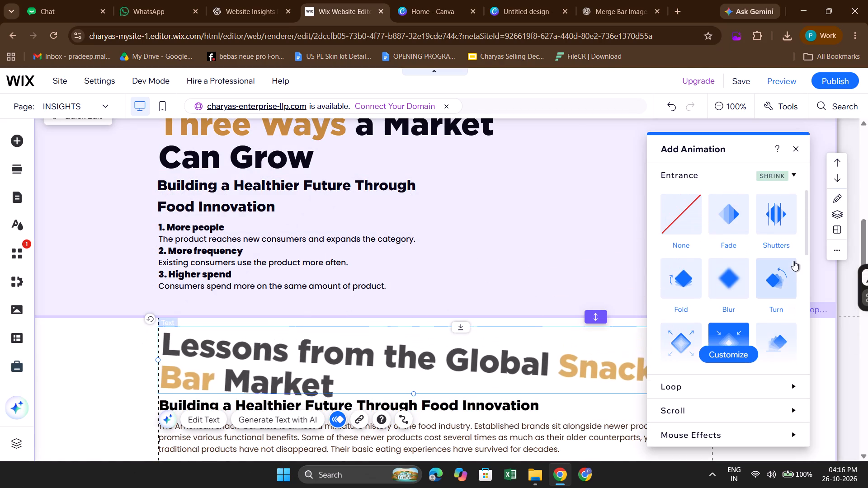
{"action": "scroll", "coordinate": [740, 332], "scroll_direction": "down", "scroll_amount": 2}
{"action": "scroll", "coordinate": [740, 332], "scroll_direction": "up", "scroll_amount": 1}
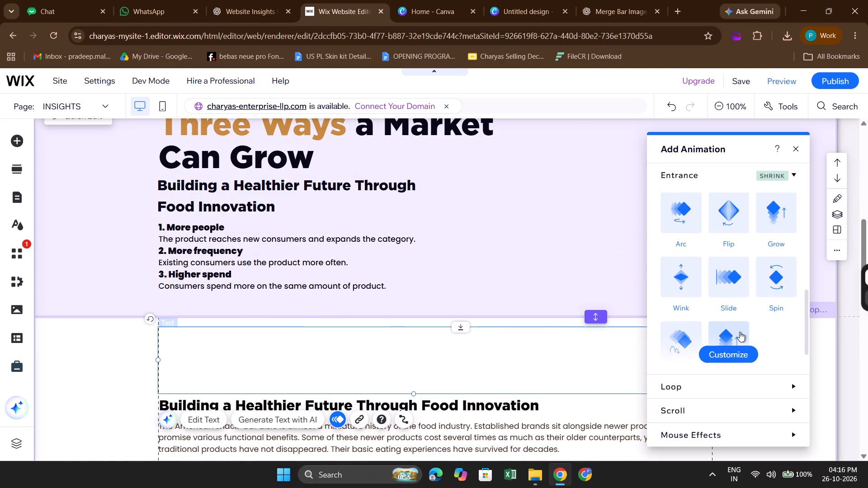
{"action": "scroll", "coordinate": [775, 266], "scroll_direction": "up", "scroll_amount": 2}
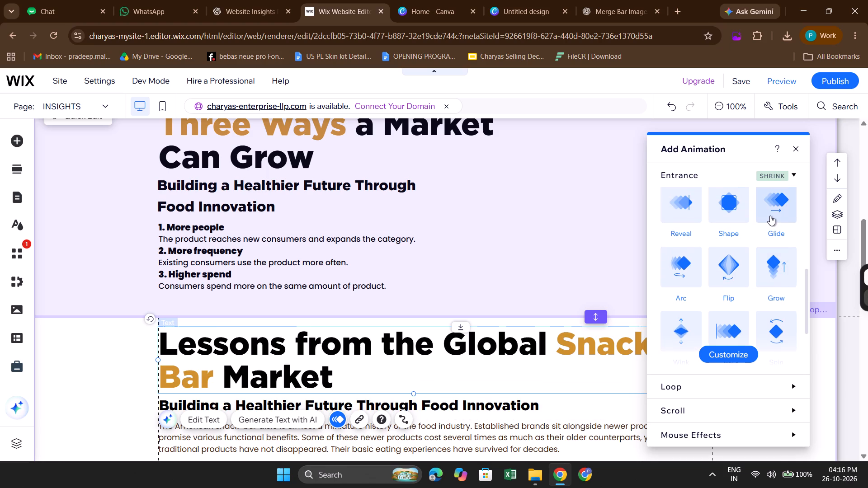
{"action": "left_click", "coordinate": [770, 215]}
Change the entrance animation of the subheading under "Lessons from the Global Snack-Bar Market" to Glide.
{"action": "scroll", "coordinate": [396, 333], "scroll_direction": "down", "scroll_amount": 1}
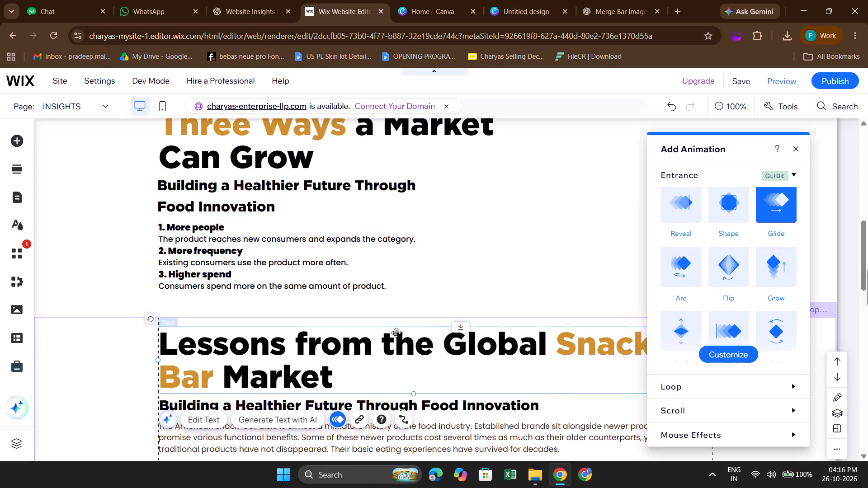
{"action": "scroll", "coordinate": [396, 333], "scroll_direction": "down", "scroll_amount": 1}
{"action": "left_click", "coordinate": [301, 357]}
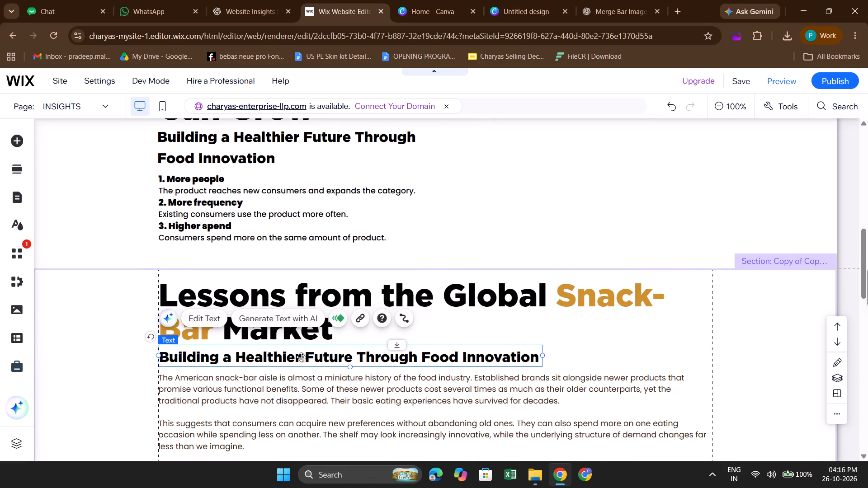
{"action": "left_click", "coordinate": [333, 319]}
{"action": "scroll", "coordinate": [641, 272], "scroll_direction": "down", "scroll_amount": 1}
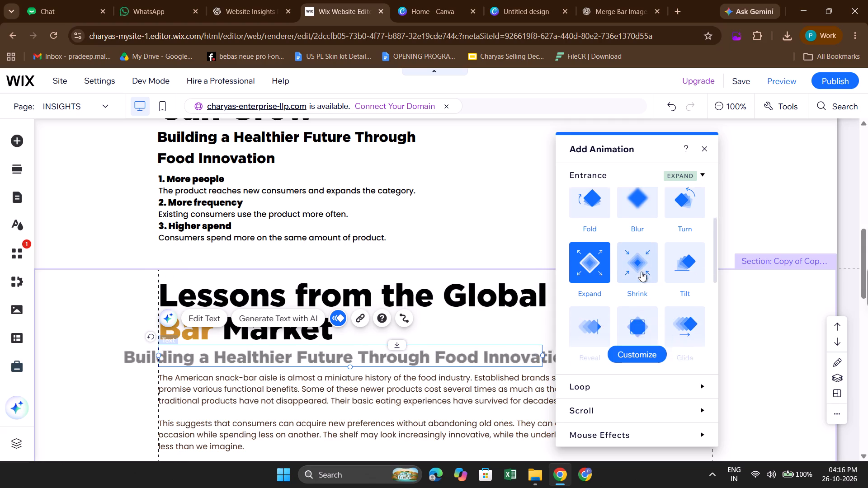
{"action": "scroll", "coordinate": [641, 272], "scroll_direction": "down", "scroll_amount": 1}
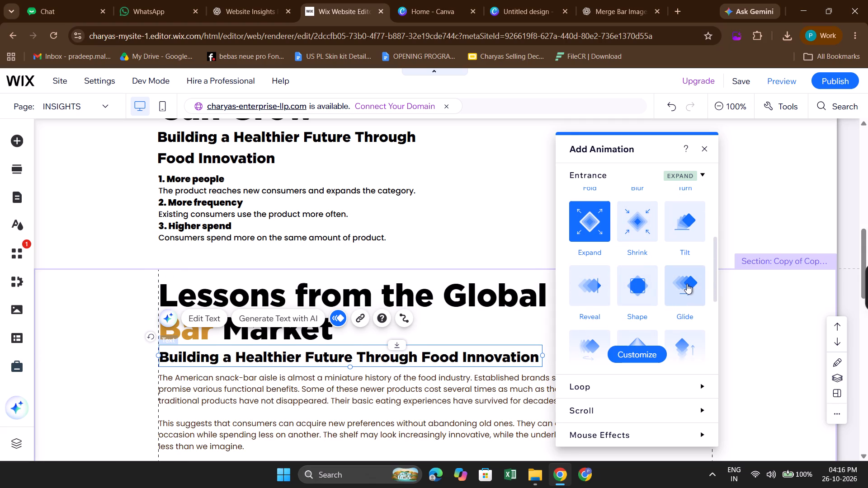
{"action": "left_click", "coordinate": [687, 284]}
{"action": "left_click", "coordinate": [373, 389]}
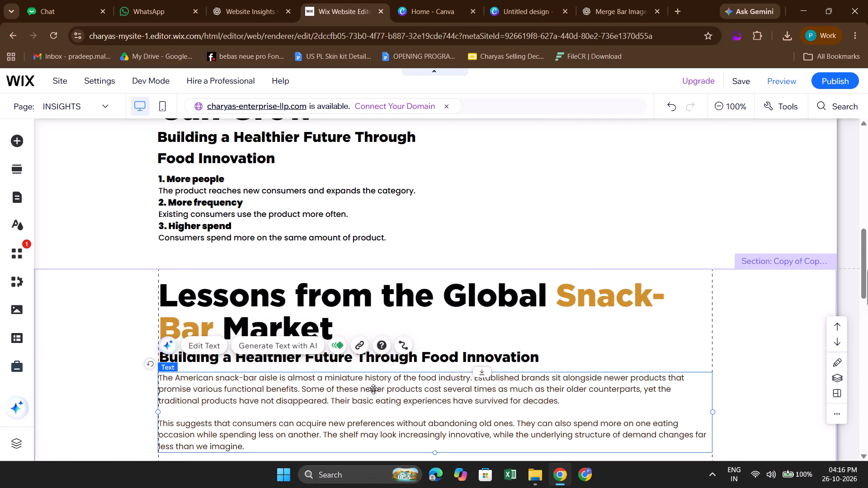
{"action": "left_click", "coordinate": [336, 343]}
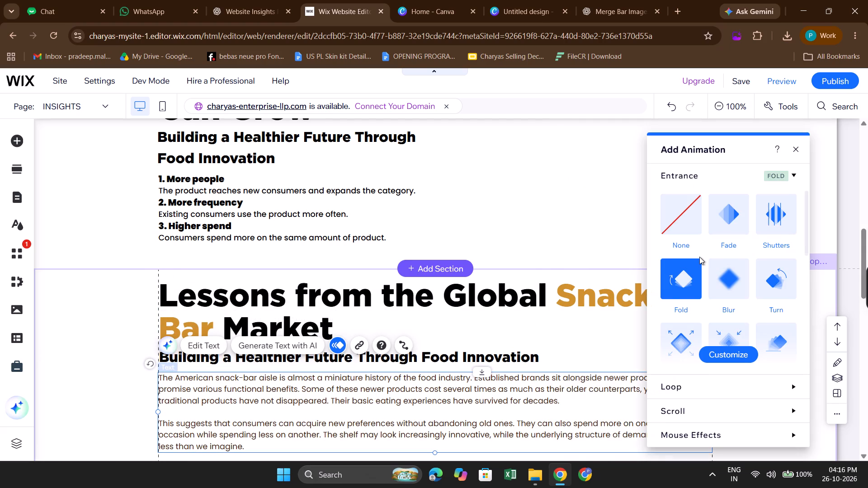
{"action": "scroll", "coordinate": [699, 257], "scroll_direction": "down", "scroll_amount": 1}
Check which entrance animation is applied to the paragraph text just above the "Three Ways a Market Can Grow" section.
{"action": "scroll", "coordinate": [285, 219], "scroll_direction": "up", "scroll_amount": 3}
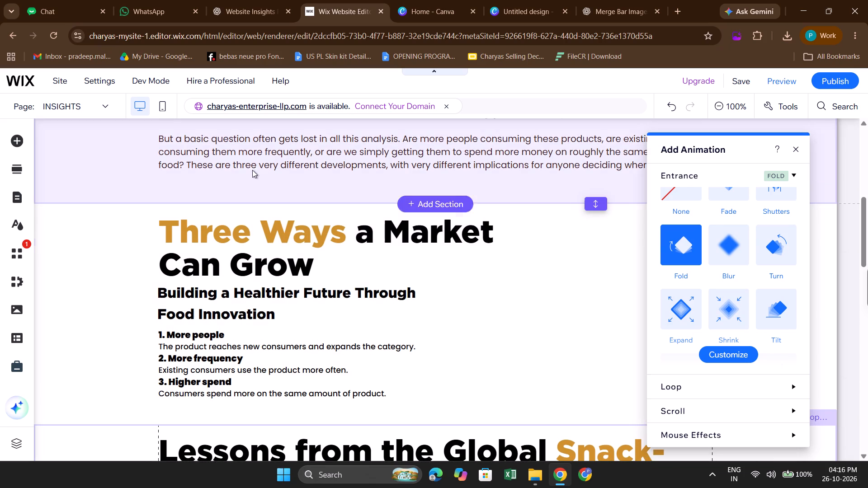
{"action": "left_click", "coordinate": [253, 168]}
{"action": "left_click", "coordinate": [281, 160]}
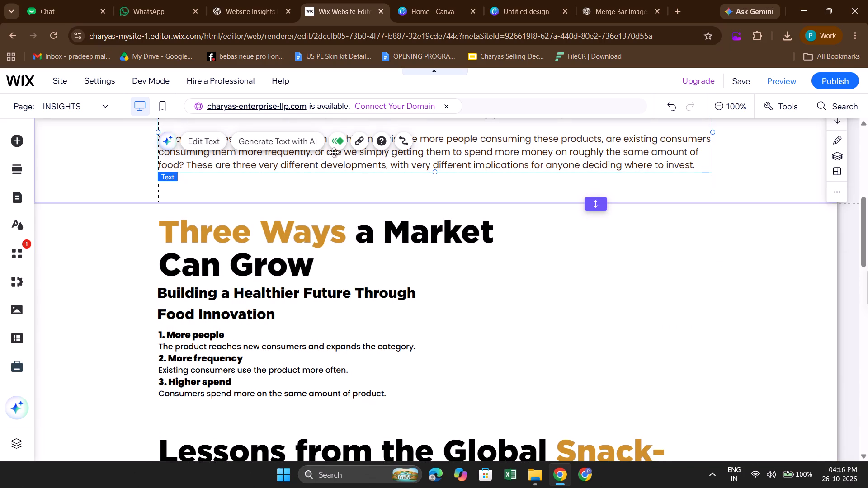
{"action": "left_click", "coordinate": [336, 148]}
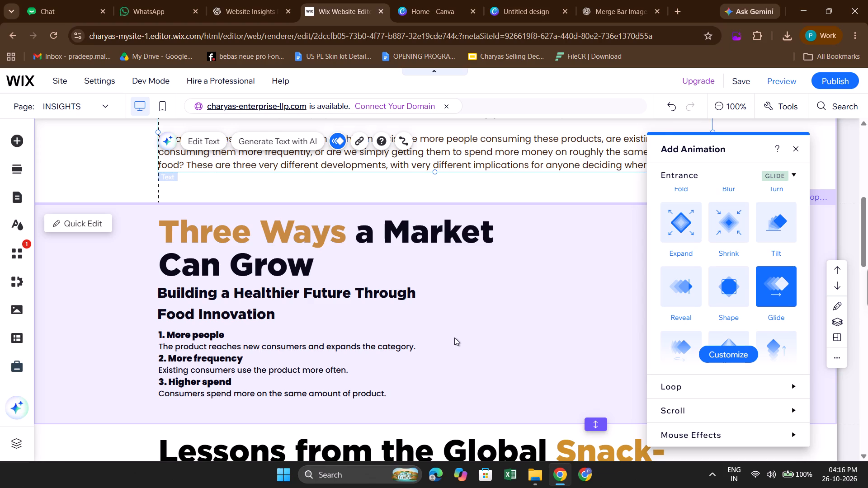
Change the entrance animation of the paragraph text under "Lessons from the Global Snack-Bar Market" to Glide.
{"action": "scroll", "coordinate": [454, 338], "scroll_direction": "down", "scroll_amount": 2}
{"action": "scroll", "coordinate": [365, 361], "scroll_direction": "down", "scroll_amount": 2}
{"action": "left_click", "coordinate": [350, 309]}
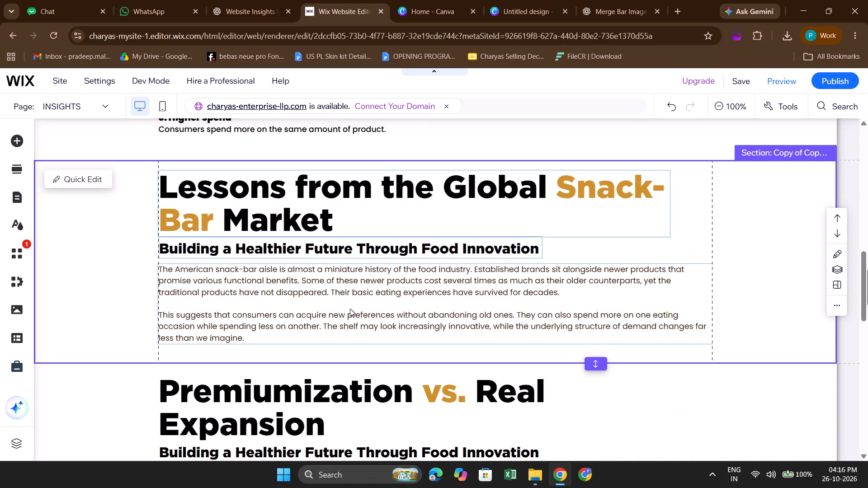
{"action": "left_click", "coordinate": [350, 309]}
{"action": "left_click", "coordinate": [331, 233]}
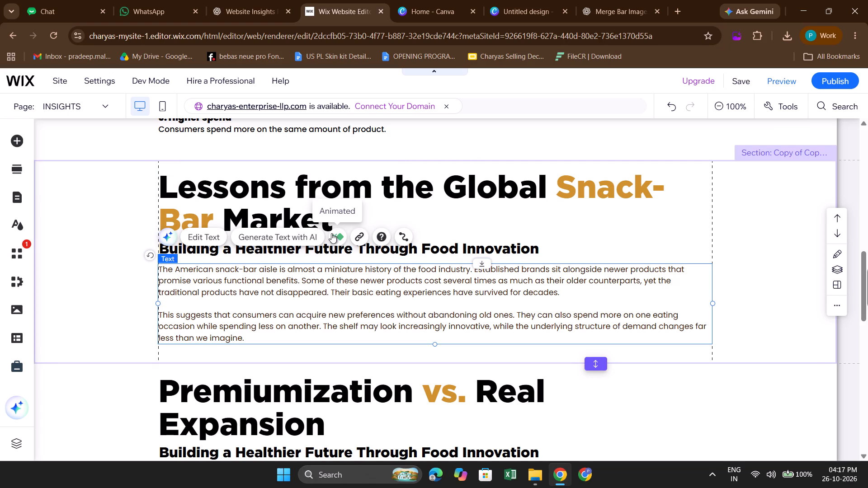
{"action": "scroll", "coordinate": [719, 284], "scroll_direction": "down", "scroll_amount": 2}
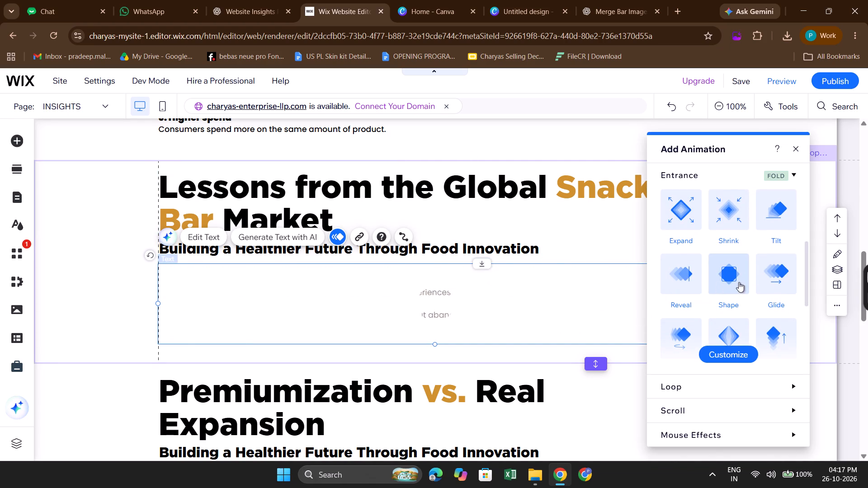
{"action": "left_click", "coordinate": [768, 277]}
Change the entrance animation of the "Premiumization vs. Real Expansion" heading to Glide with a direction of 90°.
{"action": "scroll", "coordinate": [397, 390], "scroll_direction": "down", "scroll_amount": 2}
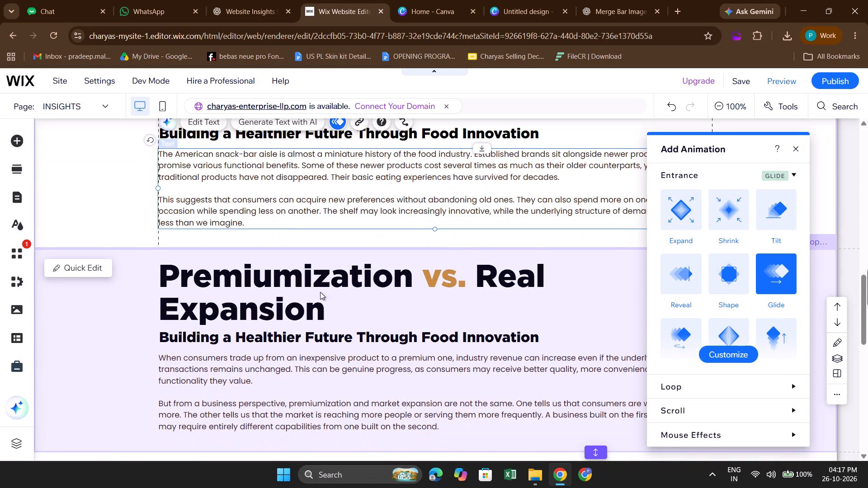
{"action": "left_click", "coordinate": [320, 292]}
{"action": "left_click", "coordinate": [320, 292]}
{"action": "left_click", "coordinate": [329, 276]}
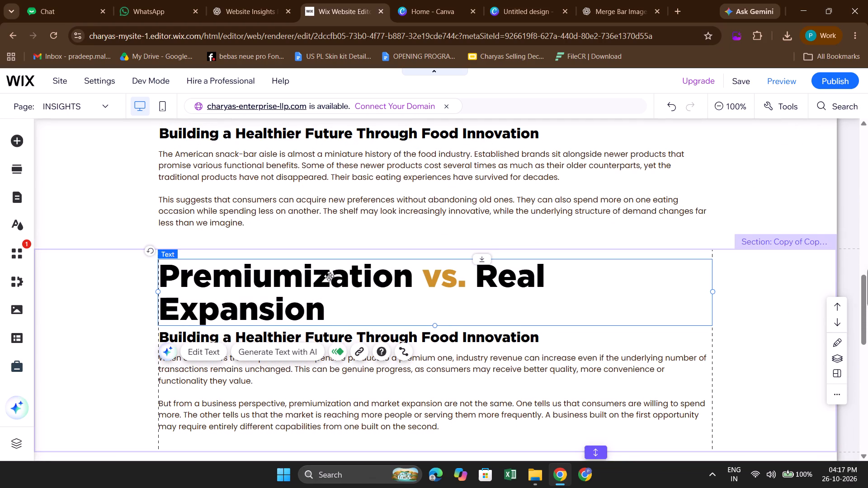
{"action": "left_click", "coordinate": [338, 350]}
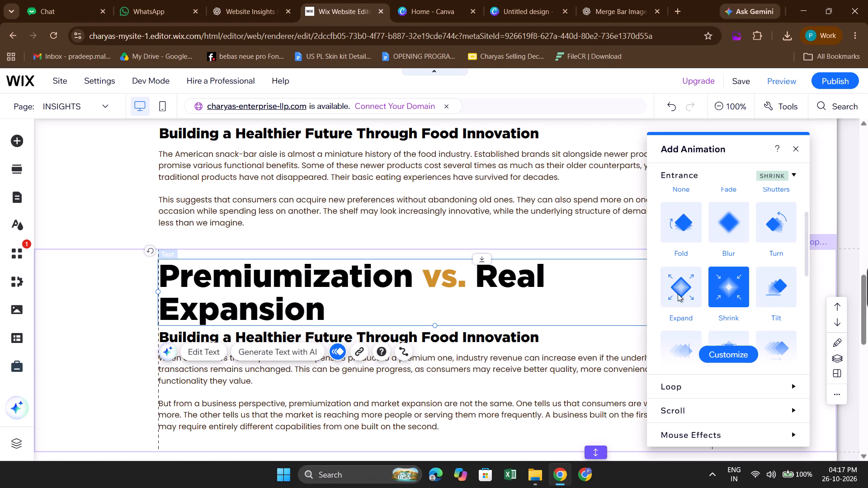
{"action": "scroll", "coordinate": [764, 291], "scroll_direction": "down", "scroll_amount": 2}
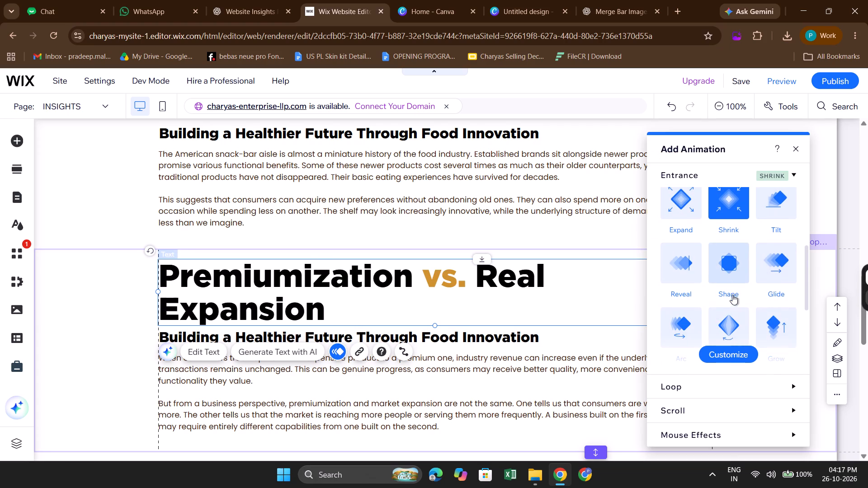
{"action": "left_click", "coordinate": [774, 267]}
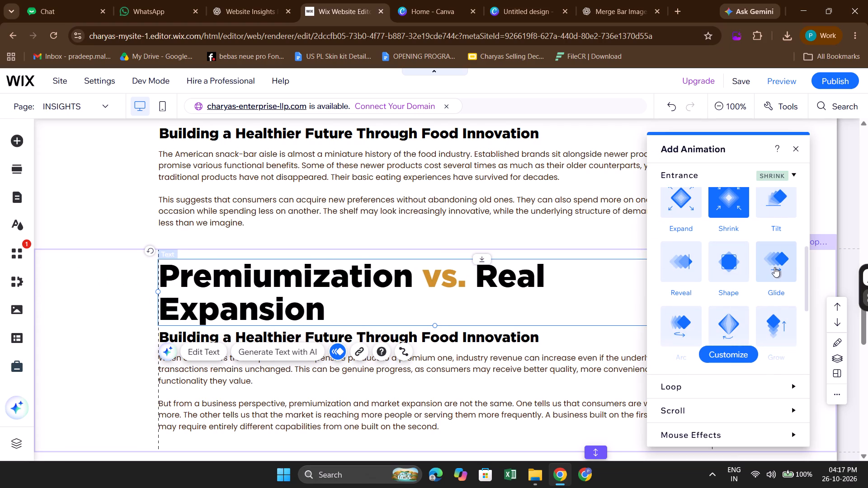
{"action": "left_click", "coordinate": [715, 357]}
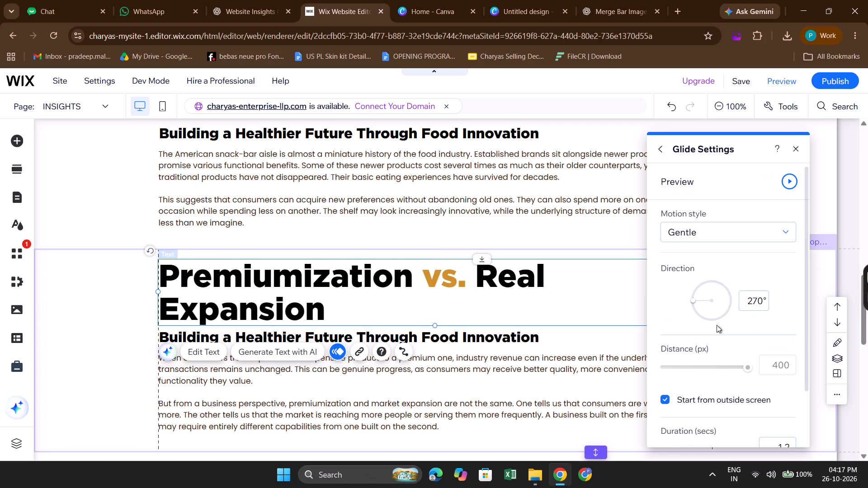
{"action": "left_click", "coordinate": [751, 302]}
{"action": "type", "text": "90"}
{"action": "key", "text": "Return"}
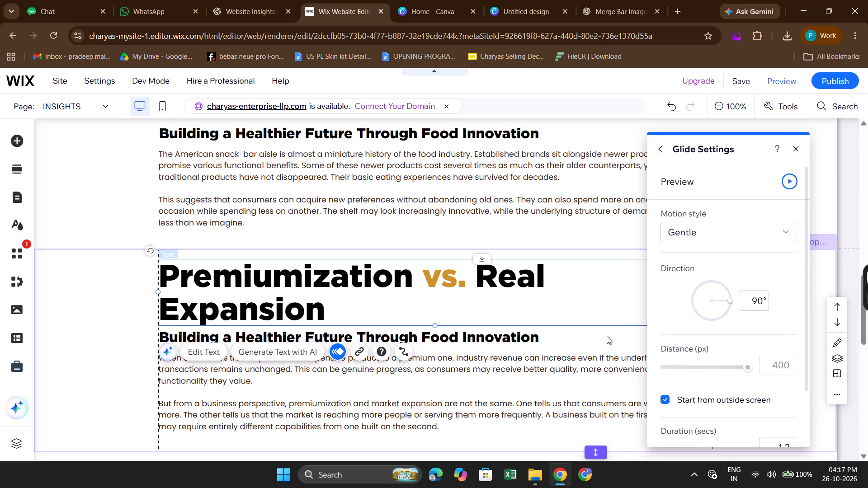
Check which entrance animation is applied to the subheading under "Lessons from the Global Snack-Bar Market".
{"action": "left_click", "coordinate": [462, 333]}
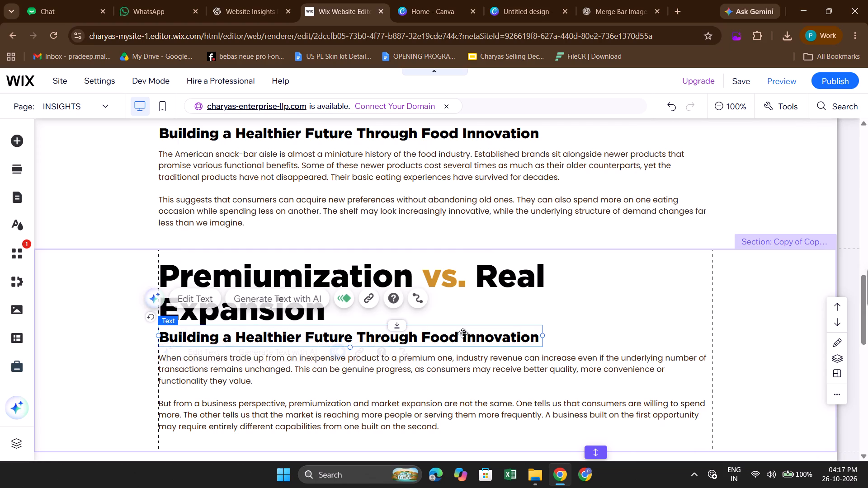
{"action": "left_click", "coordinate": [344, 303]}
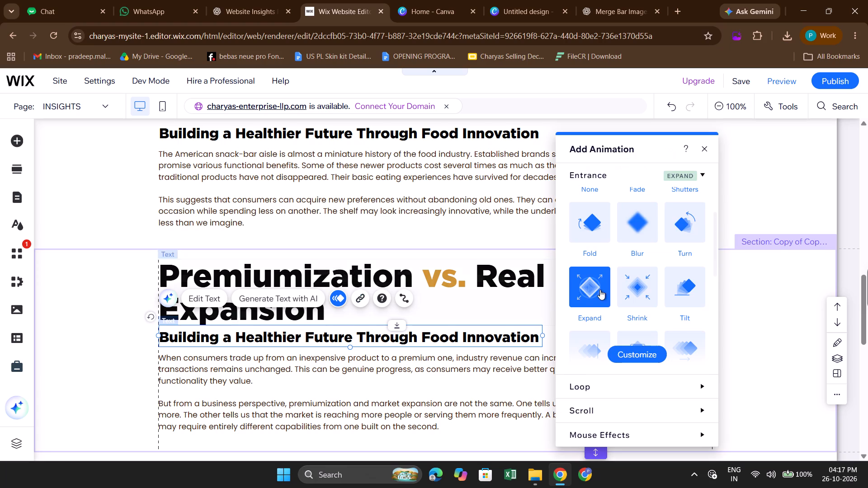
{"action": "scroll", "coordinate": [414, 281], "scroll_direction": "up", "scroll_amount": 2}
{"action": "left_click", "coordinate": [344, 243]}
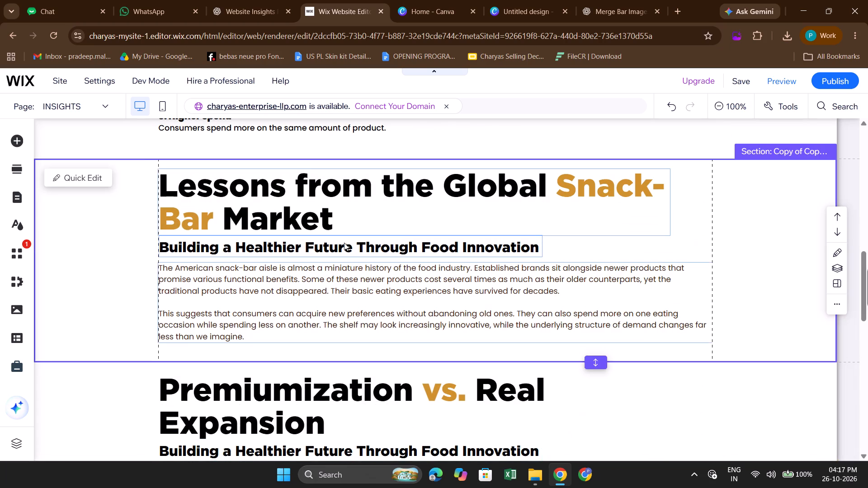
{"action": "left_click", "coordinate": [344, 243]}
{"action": "left_click", "coordinate": [339, 206]}
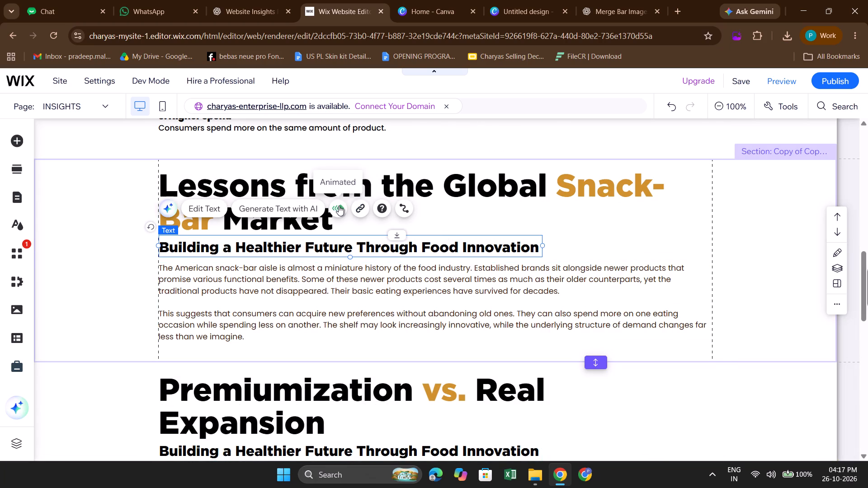
Change the entrance animation of the subheading under "Premiumization vs. Real Expansion" to Glide.
{"action": "scroll", "coordinate": [410, 327], "scroll_direction": "down", "scroll_amount": 1}
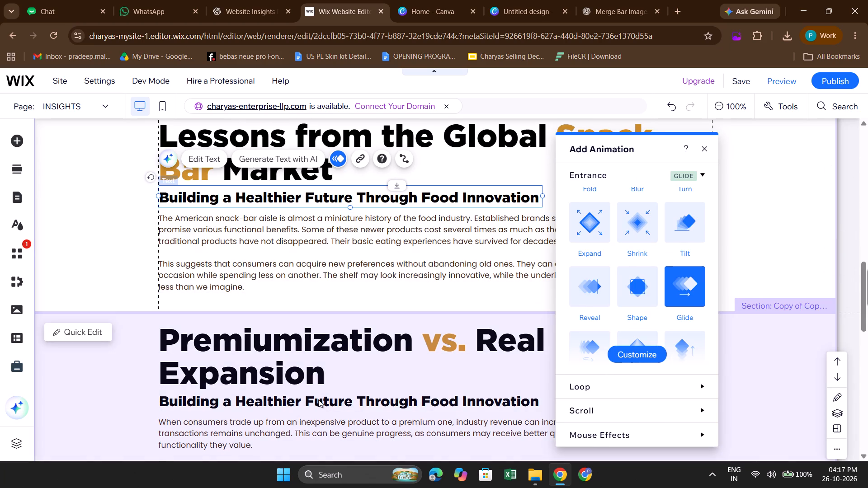
{"action": "double_click", "coordinate": [318, 399]}
{"action": "left_click", "coordinate": [337, 366]}
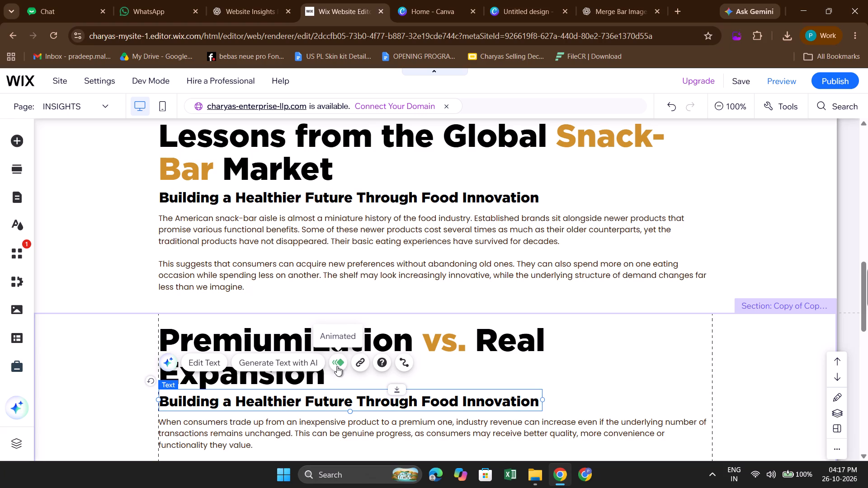
{"action": "scroll", "coordinate": [687, 290], "scroll_direction": "down", "scroll_amount": 3}
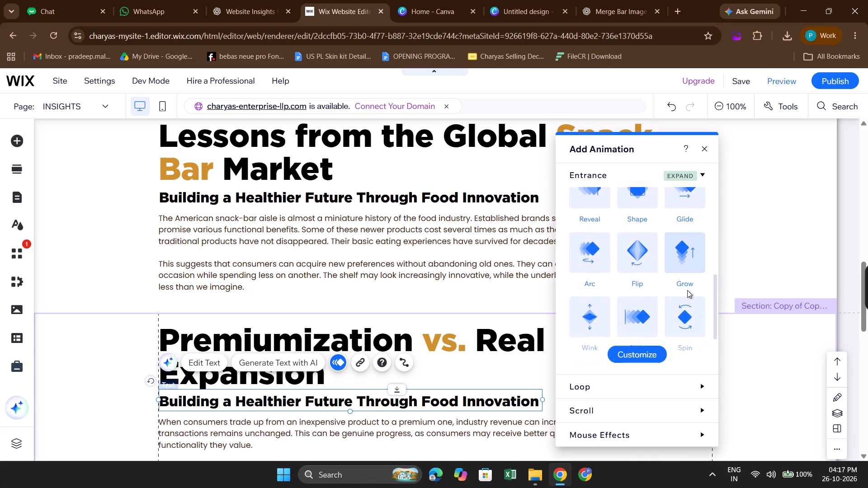
{"action": "scroll", "coordinate": [687, 290], "scroll_direction": "down", "scroll_amount": 1}
{"action": "scroll", "coordinate": [687, 290], "scroll_direction": "up", "scroll_amount": 1}
{"action": "left_click", "coordinate": [695, 219]}
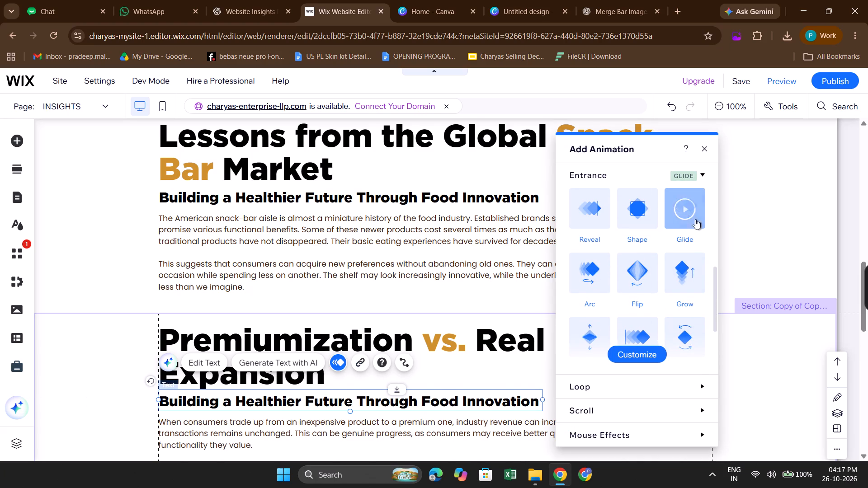
Check which entrance animation is applied to the paragraph text under "Lessons from the Global Snack-Bar Market".
{"action": "scroll", "coordinate": [452, 362], "scroll_direction": "down", "scroll_amount": 2}
{"action": "left_click", "coordinate": [386, 316]}
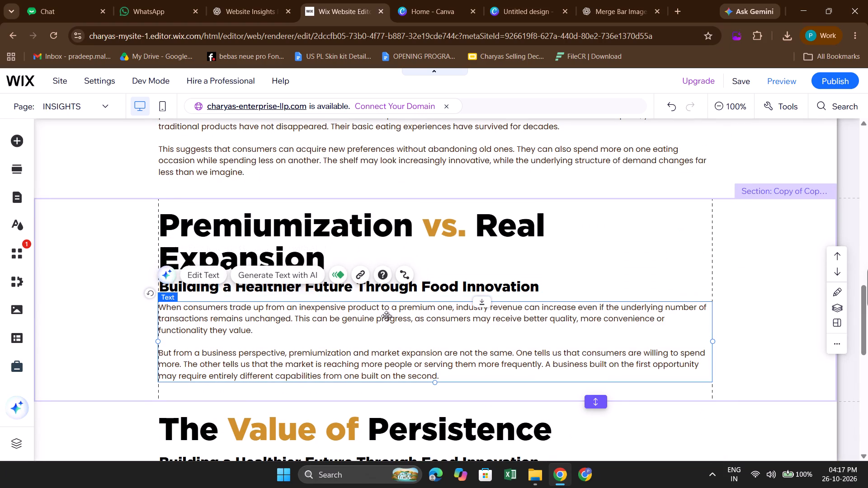
{"action": "left_click", "coordinate": [386, 316]}
{"action": "left_click", "coordinate": [452, 218]}
{"action": "scroll", "coordinate": [452, 218], "scroll_direction": "up", "scroll_amount": 1}
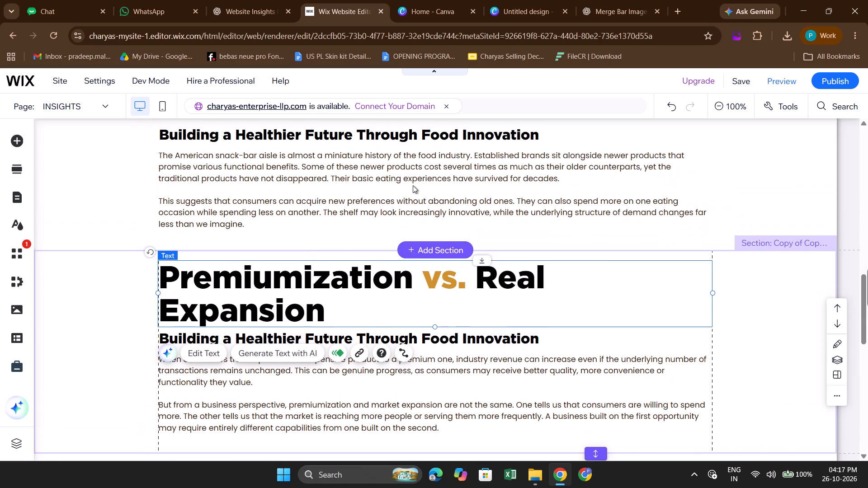
{"action": "left_click", "coordinate": [408, 182]}
{"action": "left_click", "coordinate": [418, 160]}
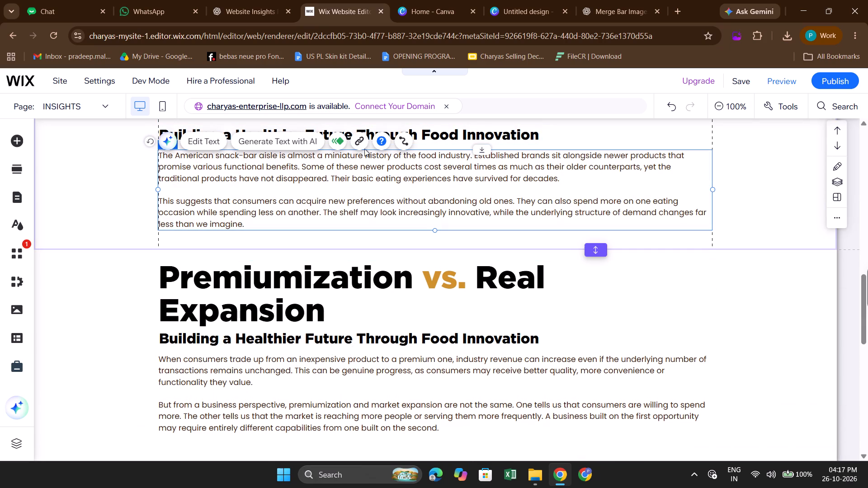
{"action": "left_click", "coordinate": [330, 139]}
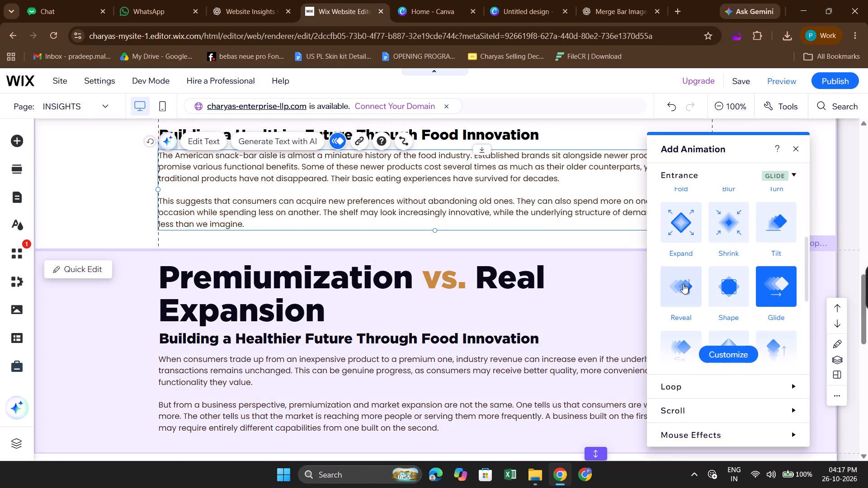
Change the entrance animation of the paragraph text under "Premiumization vs. Real Expansion" to Glide.
{"action": "scroll", "coordinate": [683, 284], "scroll_direction": "down", "scroll_amount": 1}
{"action": "scroll", "coordinate": [469, 352], "scroll_direction": "down", "scroll_amount": 1}
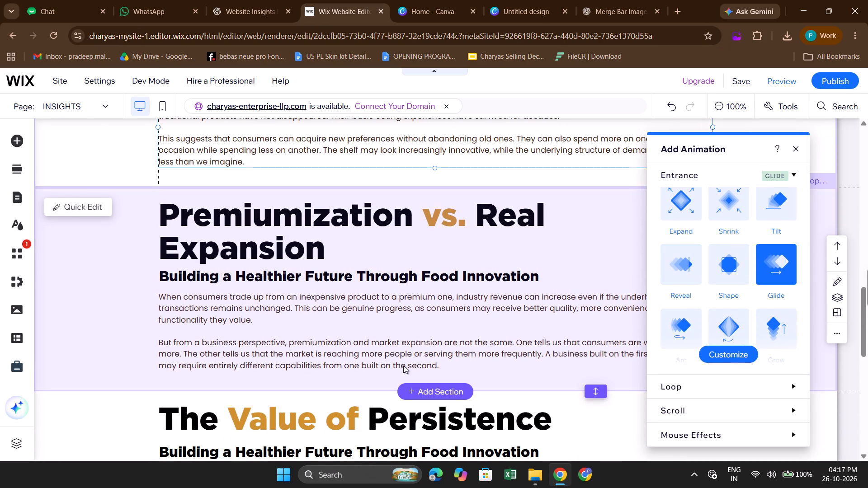
{"action": "left_click", "coordinate": [403, 366]}
{"action": "left_click", "coordinate": [405, 348]}
{"action": "scroll", "coordinate": [405, 348], "scroll_direction": "down", "scroll_amount": 4}
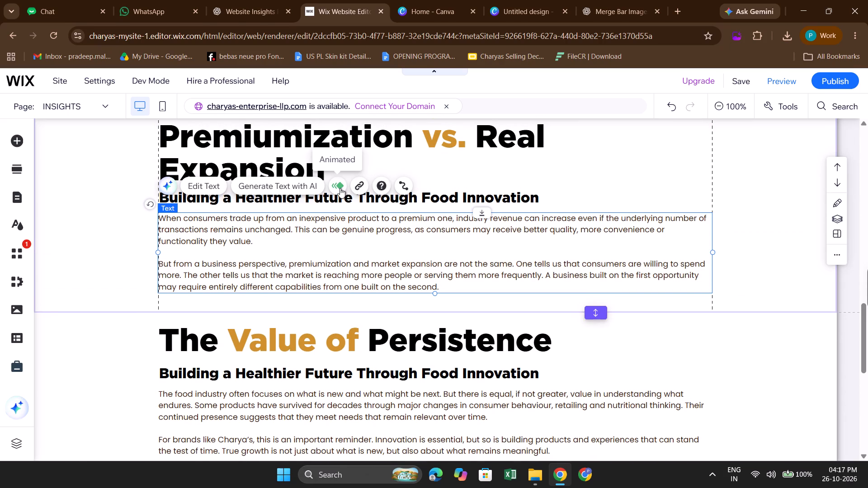
{"action": "left_click", "coordinate": [340, 188]}
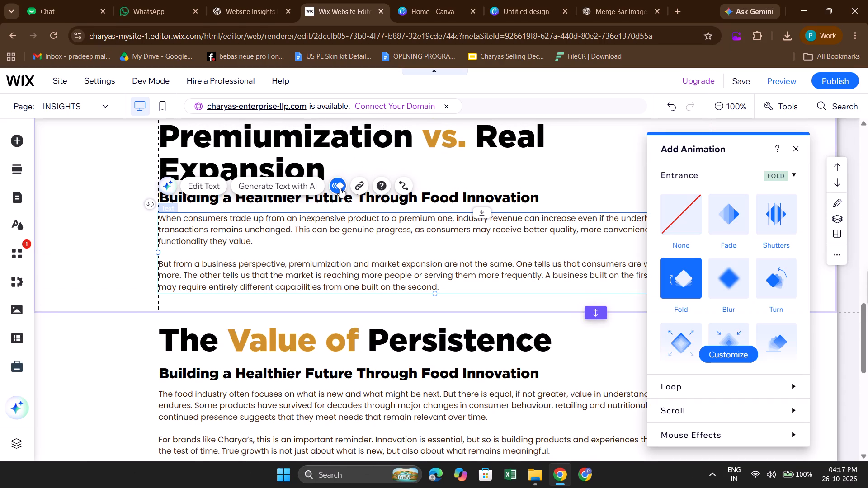
{"action": "scroll", "coordinate": [746, 286], "scroll_direction": "down", "scroll_amount": 3}
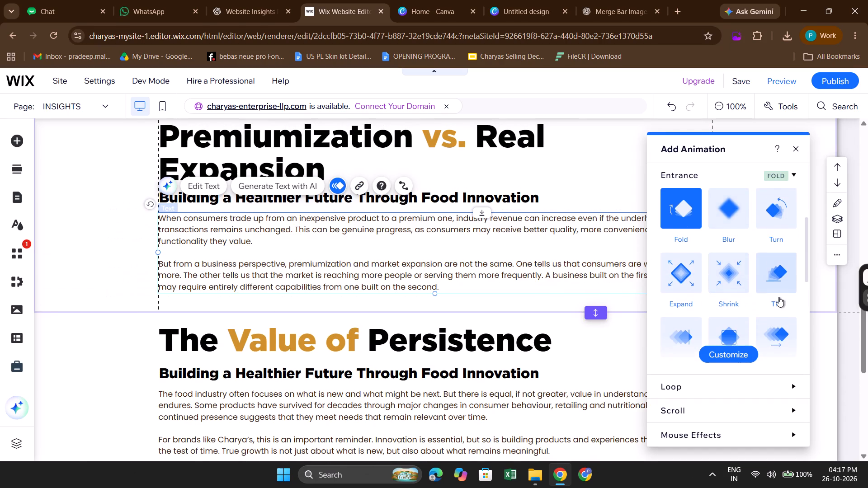
{"action": "scroll", "coordinate": [778, 297], "scroll_direction": "down", "scroll_amount": 1}
{"action": "left_click", "coordinate": [774, 295]}
Change the entrance animation of the paragraph text under "The Value of Persistence" to Glide.
{"action": "scroll", "coordinate": [570, 382], "scroll_direction": "down", "scroll_amount": 1}
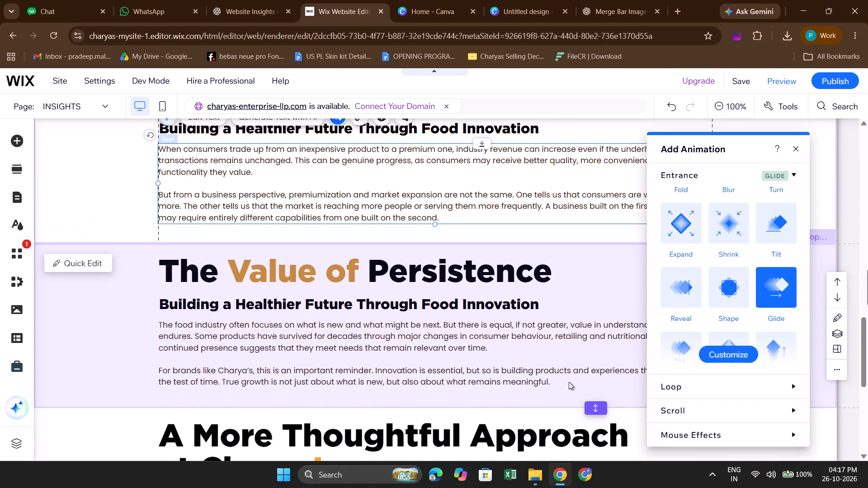
{"action": "left_click", "coordinate": [459, 370]}
{"action": "left_click", "coordinate": [459, 370]}
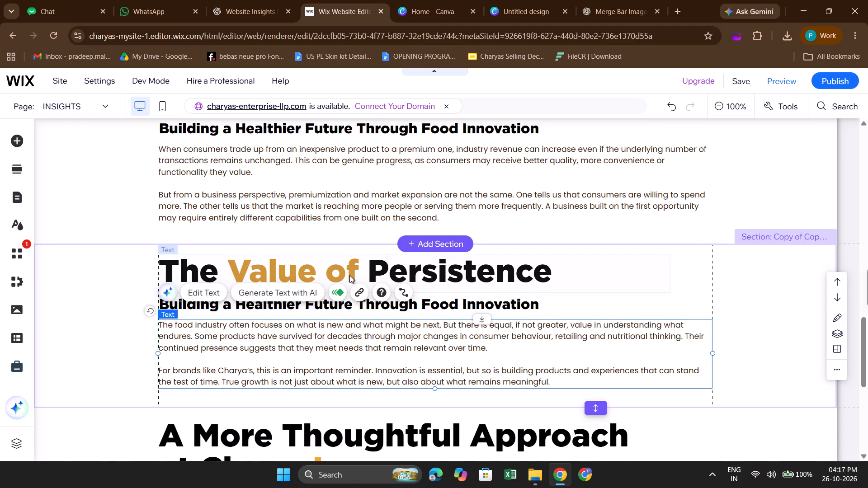
{"action": "left_click", "coordinate": [339, 289]}
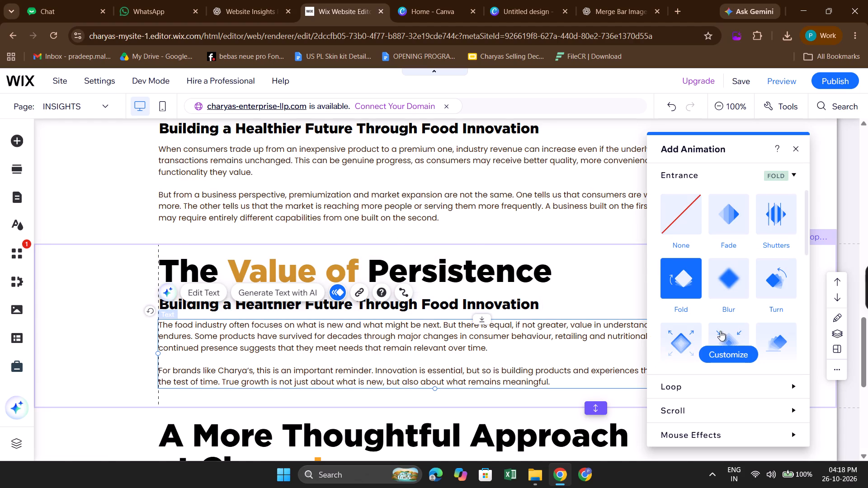
{"action": "scroll", "coordinate": [755, 283], "scroll_direction": "down", "scroll_amount": 3}
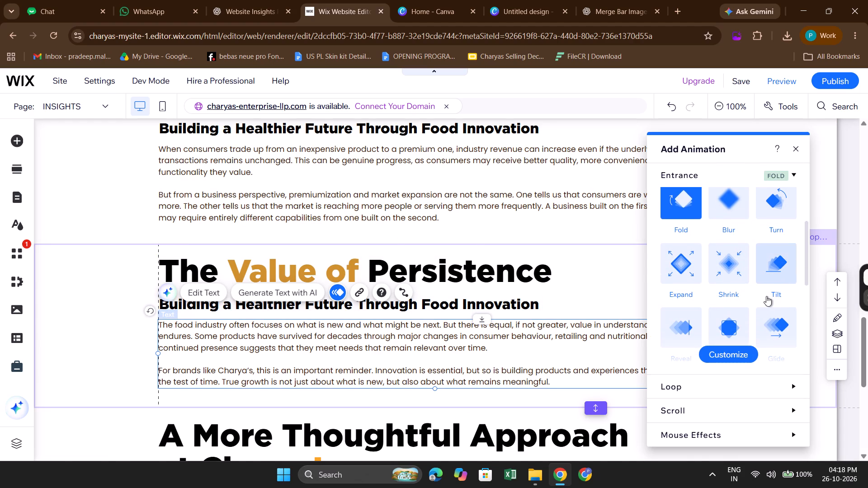
{"action": "scroll", "coordinate": [766, 296], "scroll_direction": "down", "scroll_amount": 1}
{"action": "left_click", "coordinate": [776, 291]}
Change the entrance animation of the paragraph text under "A More Thoughtful Approach at Charya's" to Glide.
{"action": "scroll", "coordinate": [587, 374], "scroll_direction": "down", "scroll_amount": 3}
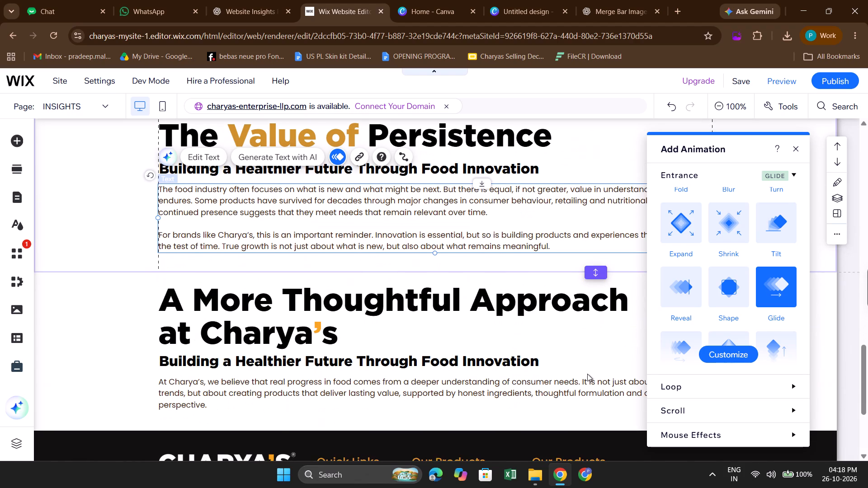
{"action": "double_click", "coordinate": [398, 389]}
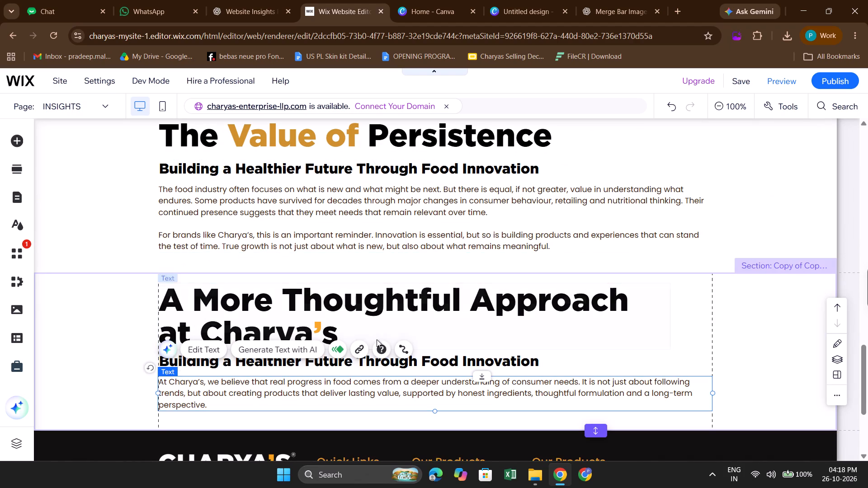
{"action": "left_click", "coordinate": [344, 351]}
{"action": "scroll", "coordinate": [738, 287], "scroll_direction": "down", "scroll_amount": 1}
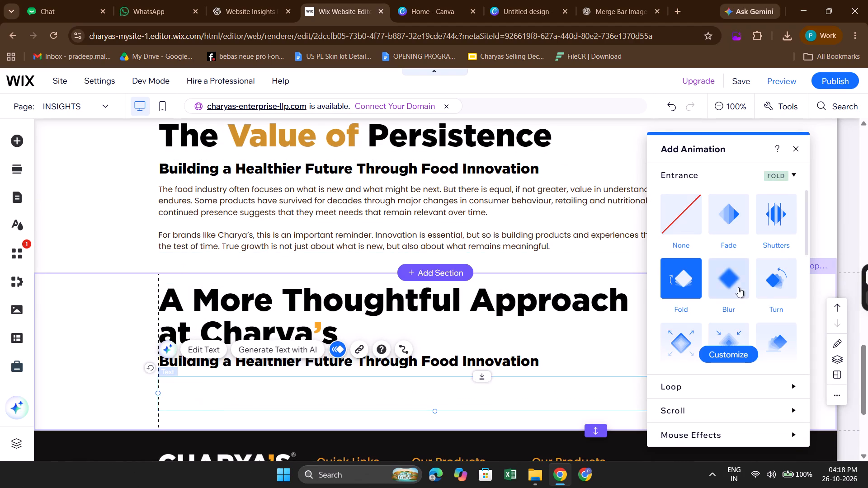
{"action": "scroll", "coordinate": [738, 287], "scroll_direction": "down", "scroll_amount": 2}
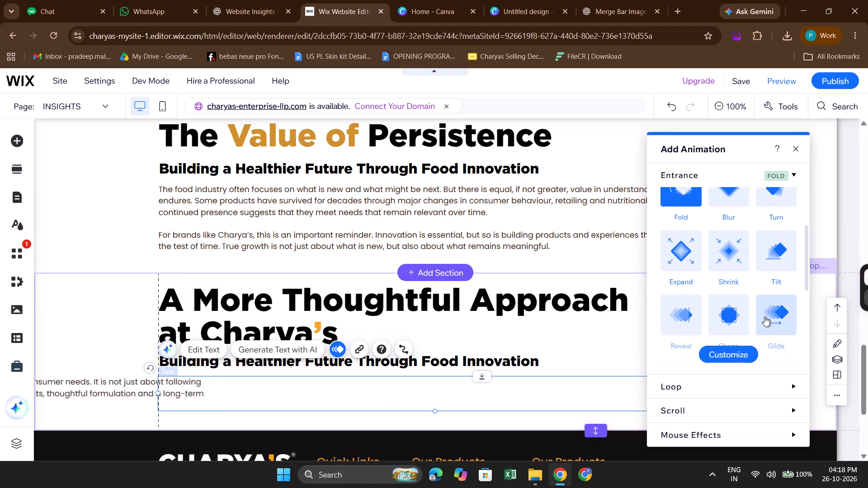
{"action": "left_click", "coordinate": [764, 316]}
{"action": "left_click", "coordinate": [515, 310]}
Recheck the entrance animation of the subheading under "Lessons from the Global Snack-Bar Market", then select that section's heading.
{"action": "scroll", "coordinate": [515, 310], "scroll_direction": "up", "scroll_amount": 4}
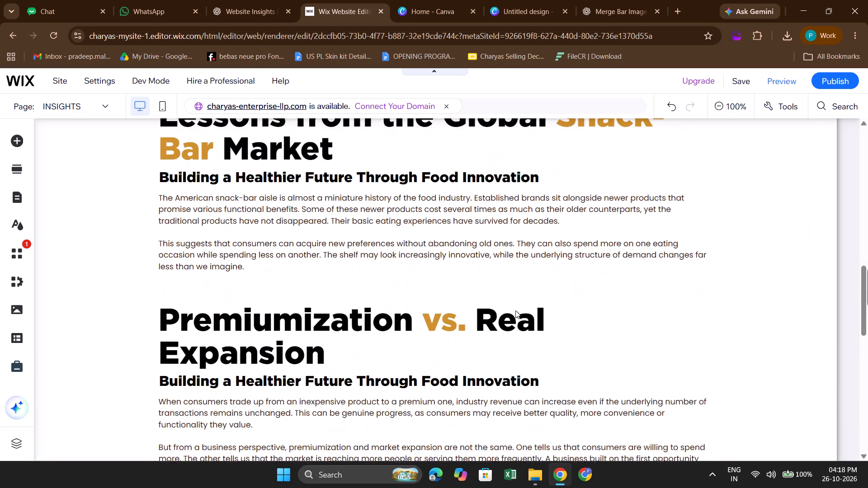
{"action": "scroll", "coordinate": [415, 336], "scroll_direction": "up", "scroll_amount": 2}
{"action": "double_click", "coordinate": [294, 311]}
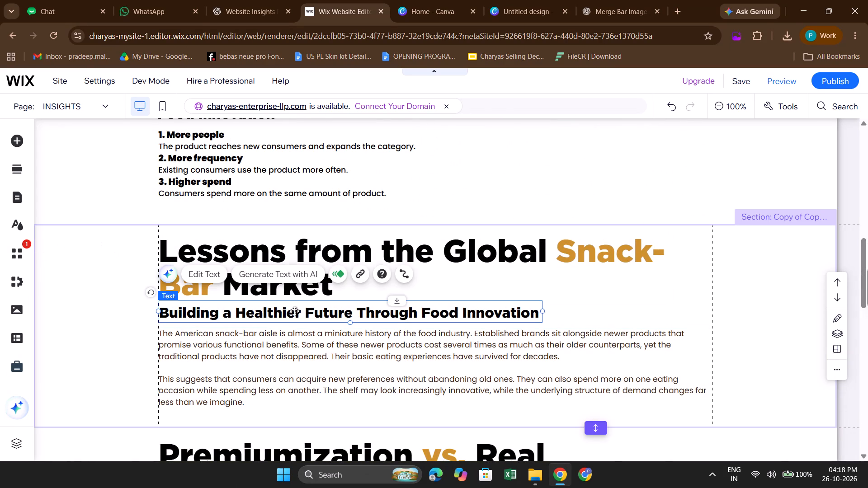
{"action": "left_click", "coordinate": [345, 276]}
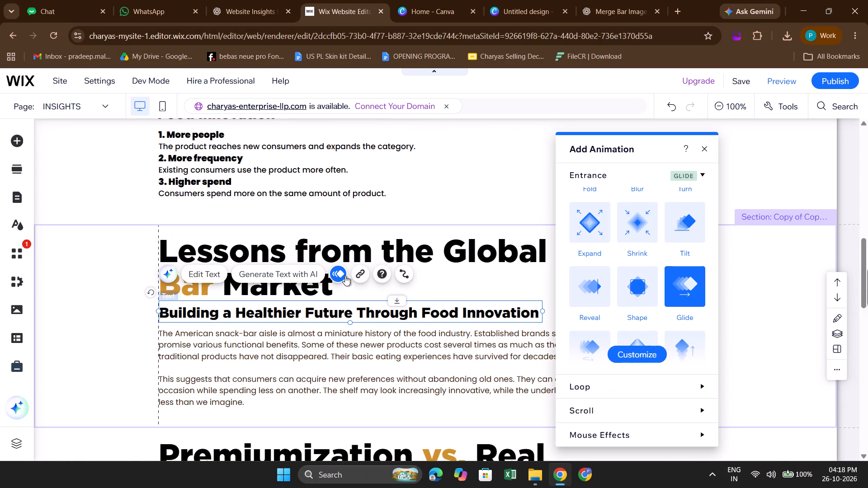
{"action": "left_click", "coordinate": [468, 252]}
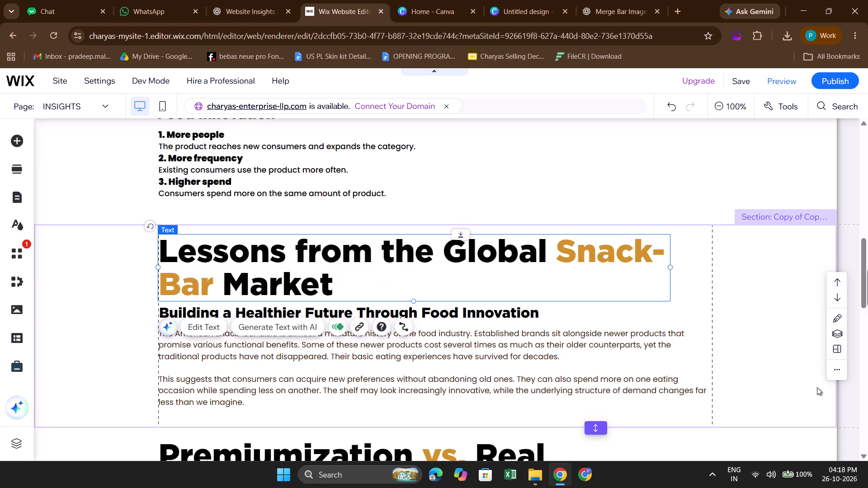
Open the Windows calendar and look through the dates of October and November 2026.
{"action": "left_click", "coordinate": [843, 467]}
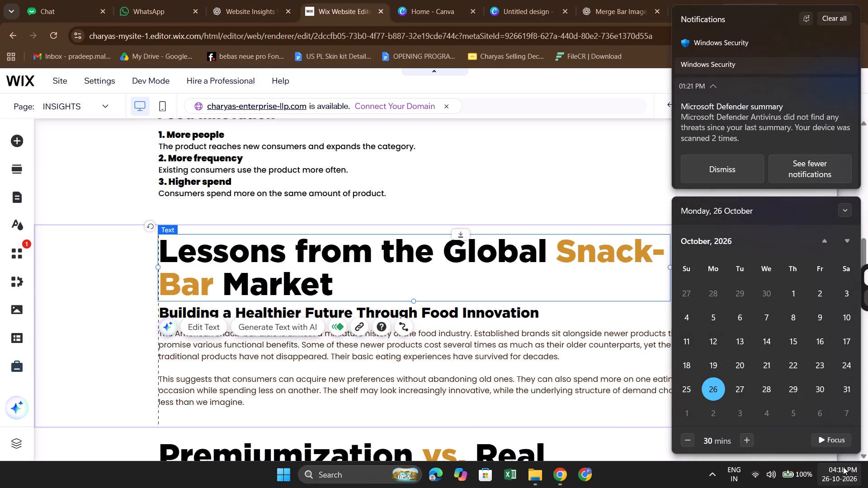
{"action": "left_click", "coordinate": [852, 239]}
{"action": "left_click", "coordinate": [828, 234]}
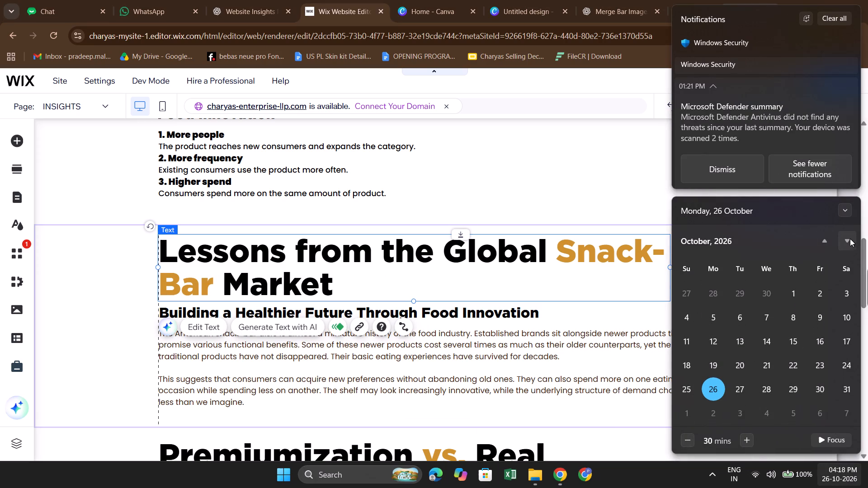
{"action": "left_click", "coordinate": [849, 239]}
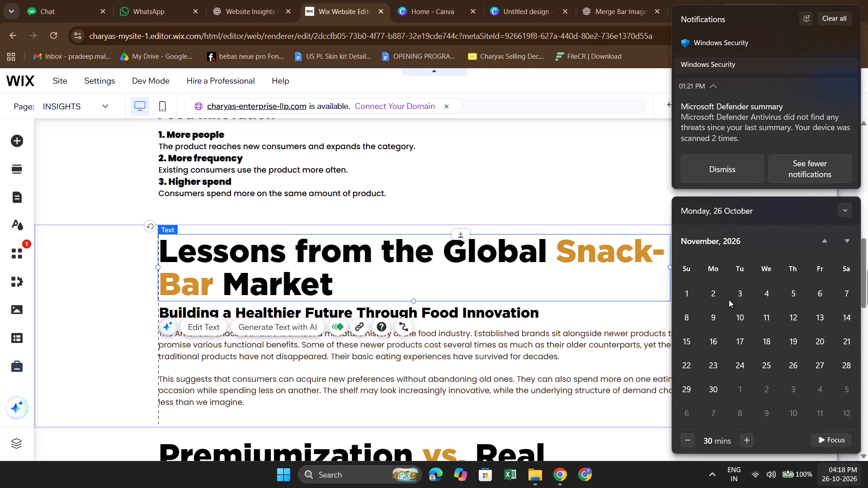
{"action": "scroll", "coordinate": [729, 300], "scroll_direction": "up", "scroll_amount": 1}
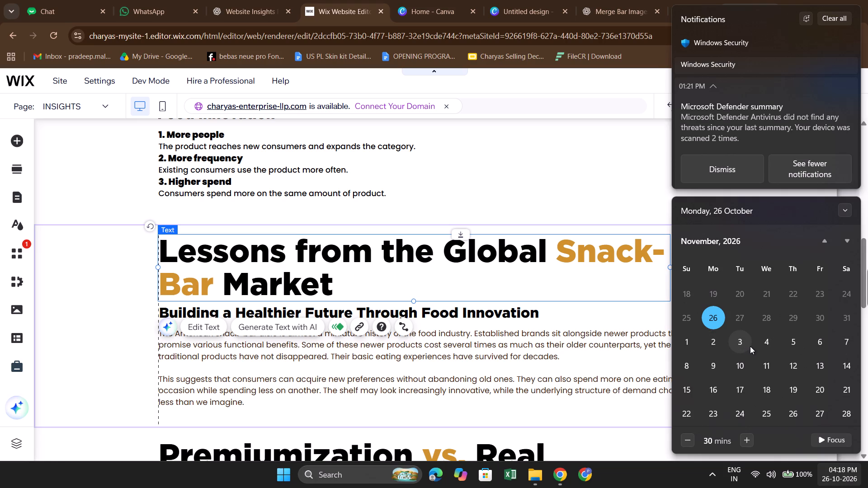
{"action": "scroll", "coordinate": [741, 348], "scroll_direction": "down", "scroll_amount": 1}
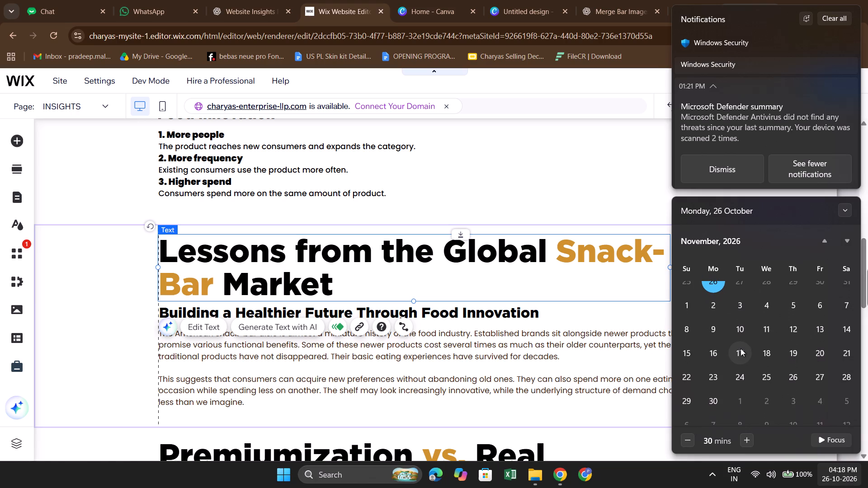
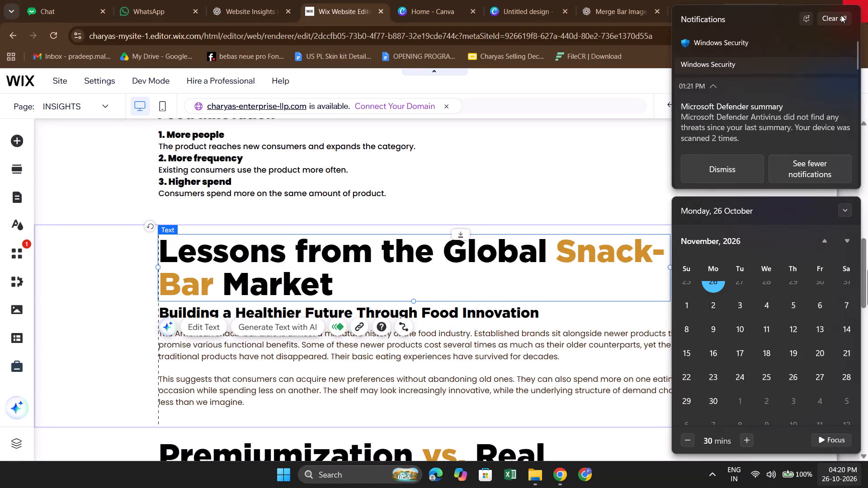
Clear all Windows notifications and return to the INSIGHTS page in the Wix editor.
{"action": "left_click", "coordinate": [838, 19]}
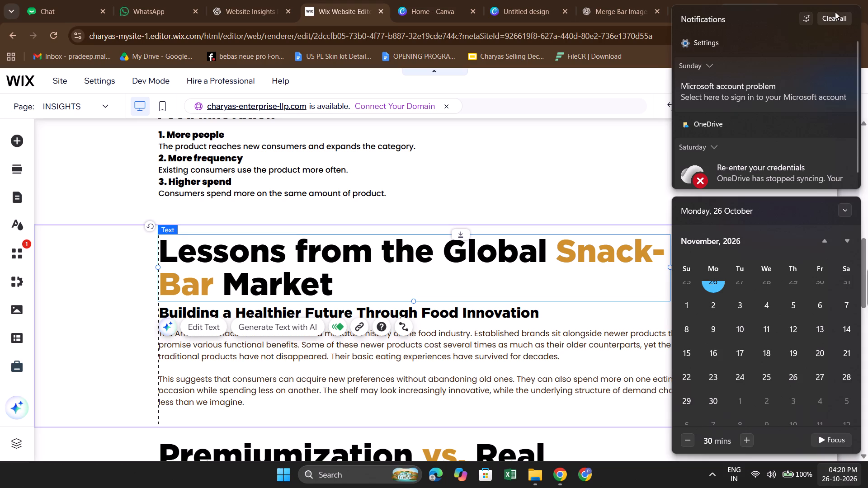
{"action": "left_click", "coordinate": [837, 18]}
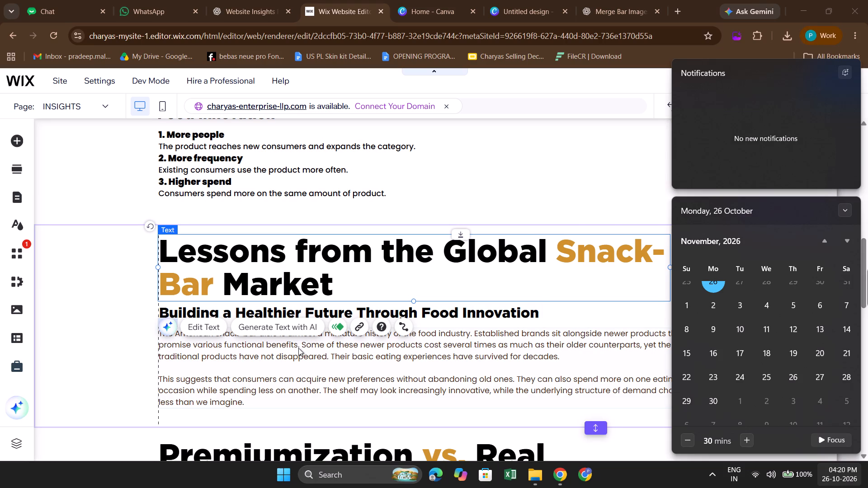
{"action": "left_click", "coordinate": [337, 381]}
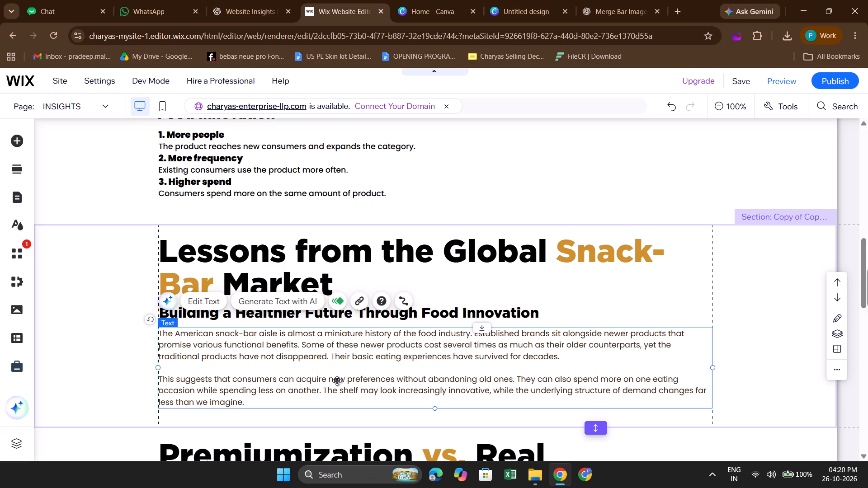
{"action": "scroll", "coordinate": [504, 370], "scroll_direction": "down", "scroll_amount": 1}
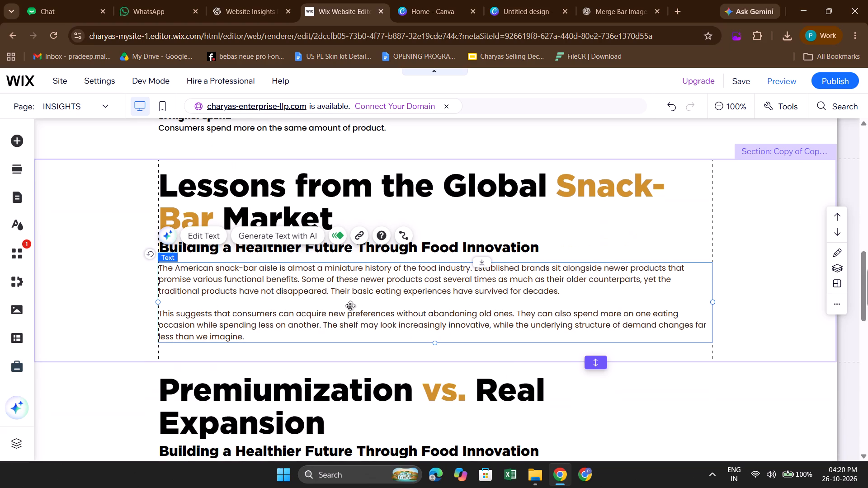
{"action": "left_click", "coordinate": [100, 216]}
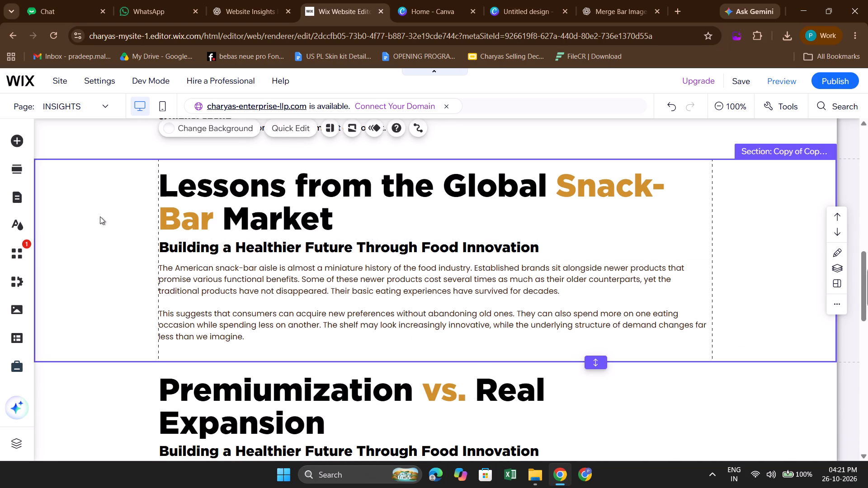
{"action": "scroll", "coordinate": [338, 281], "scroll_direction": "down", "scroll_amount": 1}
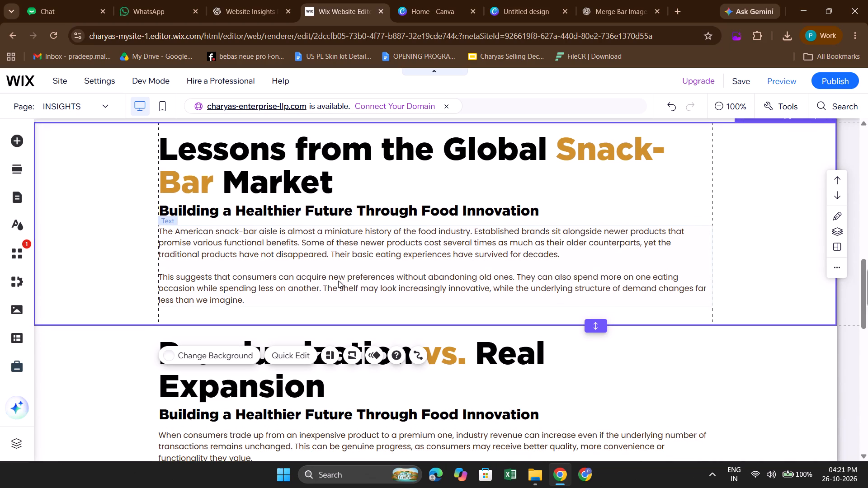
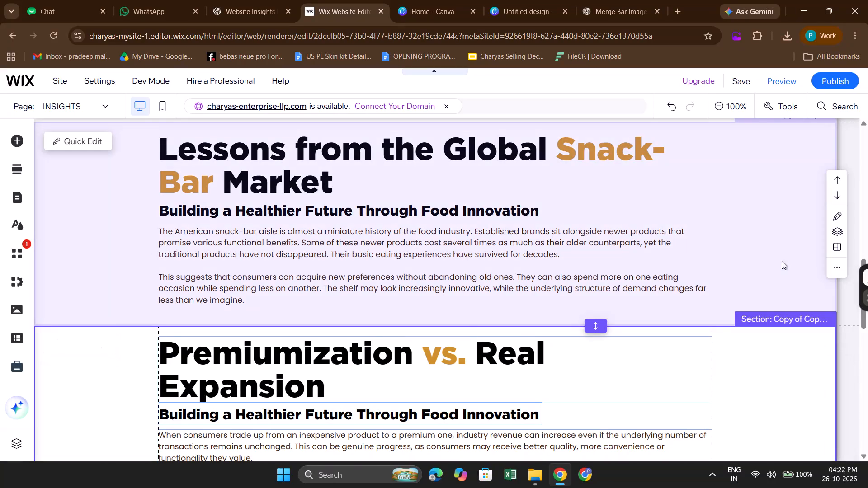
Check the entrance animations of the subheading and heading in the Premiumization vs. Real Expansion section.
{"action": "left_click", "coordinate": [787, 246]}
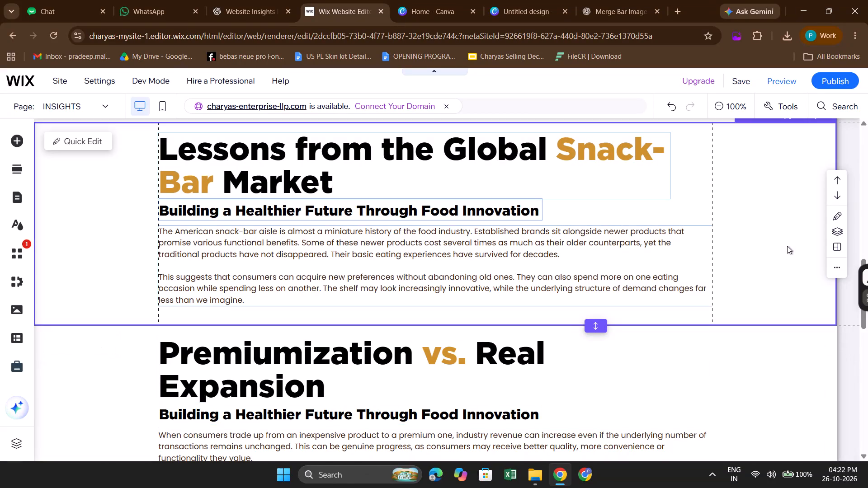
{"action": "scroll", "coordinate": [682, 332], "scroll_direction": "down", "scroll_amount": 2}
{"action": "scroll", "coordinate": [455, 396], "scroll_direction": "down", "scroll_amount": 1}
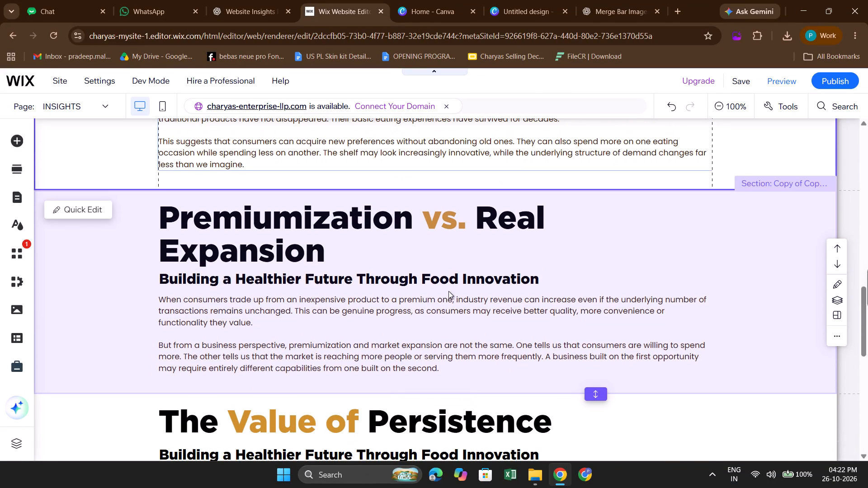
{"action": "left_click", "coordinate": [448, 282]}
{"action": "left_click", "coordinate": [448, 282]}
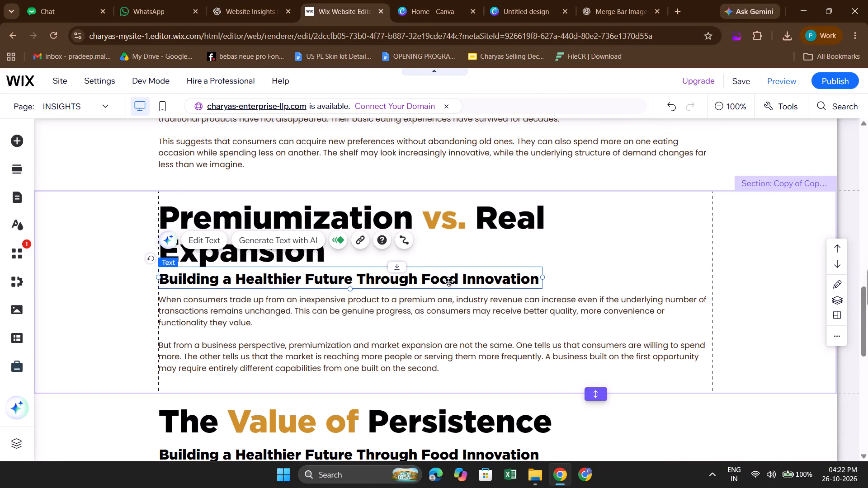
{"action": "left_click", "coordinate": [339, 238]}
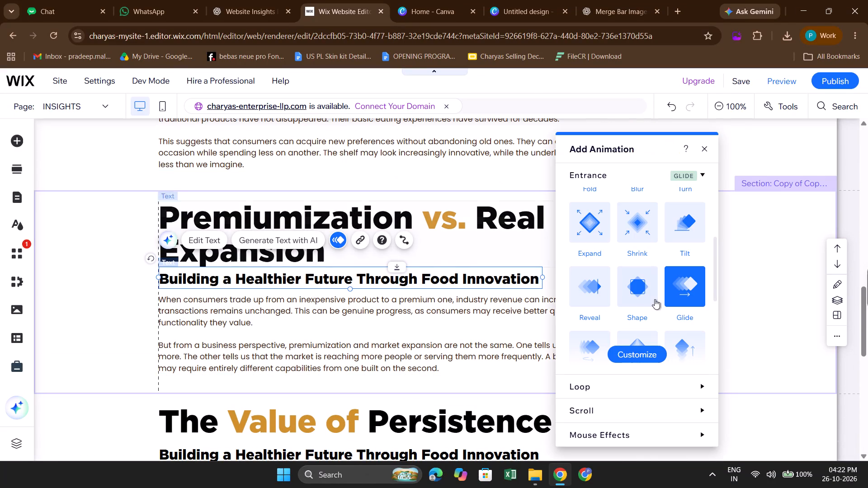
{"action": "left_click", "coordinate": [440, 224]}
{"action": "left_click", "coordinate": [440, 224]}
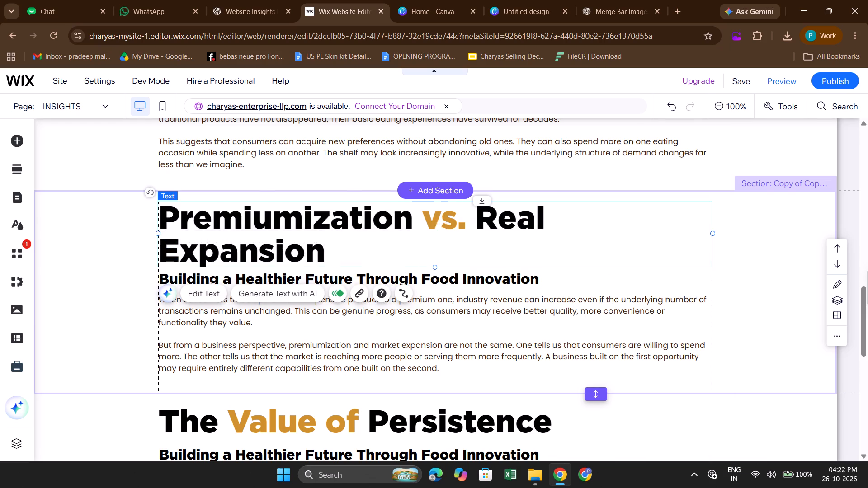
{"action": "left_click", "coordinate": [116, 284]}
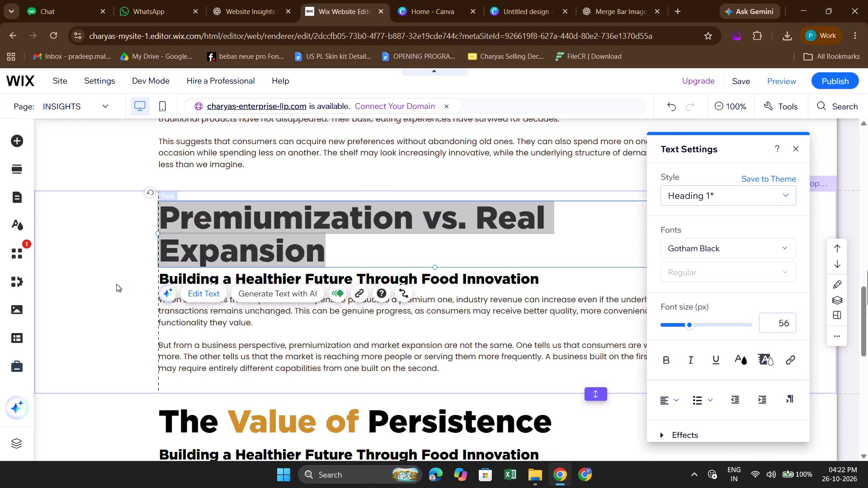
{"action": "left_click", "coordinate": [322, 223]}
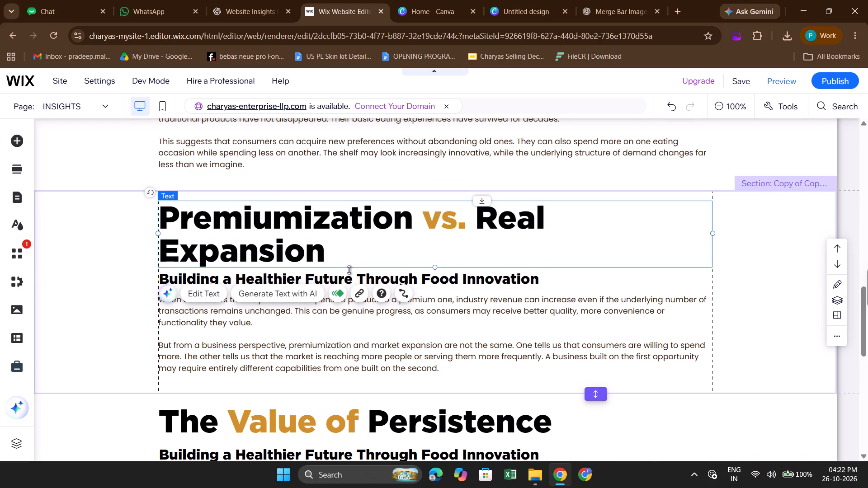
{"action": "left_click", "coordinate": [332, 295]}
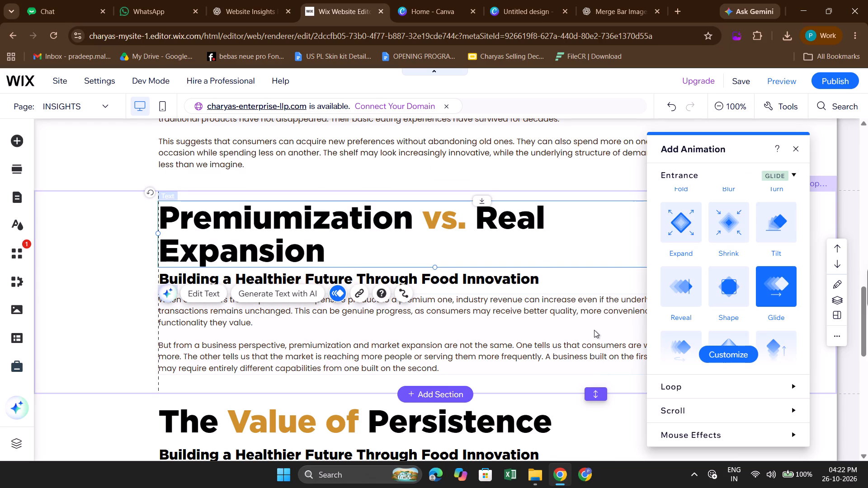
Change the entrance animation of the heading "The Value of Persistence" to Glide with a direction of 90°.
{"action": "scroll", "coordinate": [594, 330], "scroll_direction": "down", "scroll_amount": 2}
{"action": "left_click", "coordinate": [472, 320]}
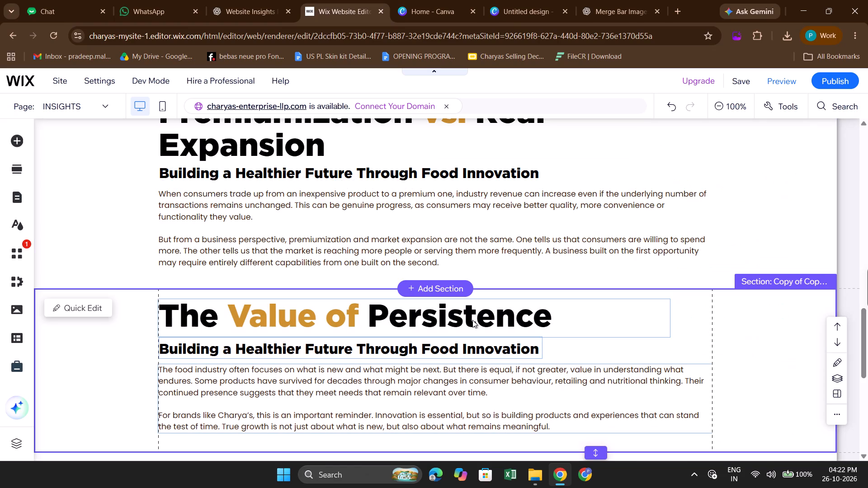
{"action": "left_click", "coordinate": [472, 320]}
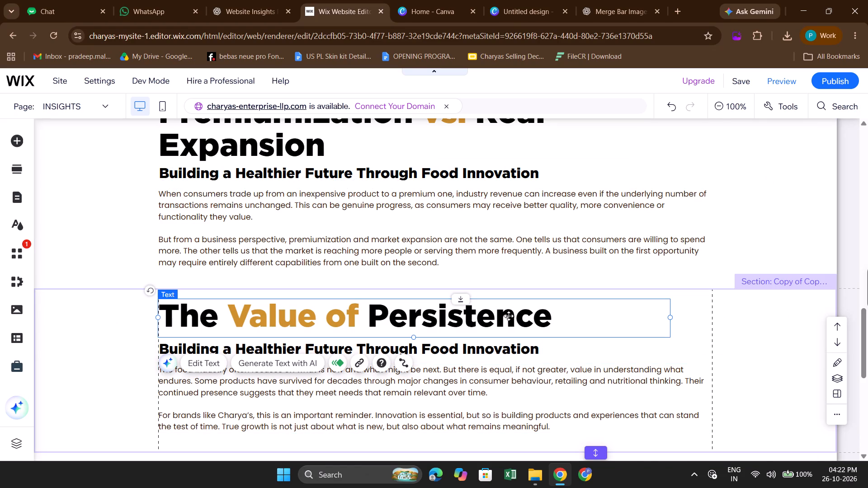
{"action": "left_click", "coordinate": [338, 365]}
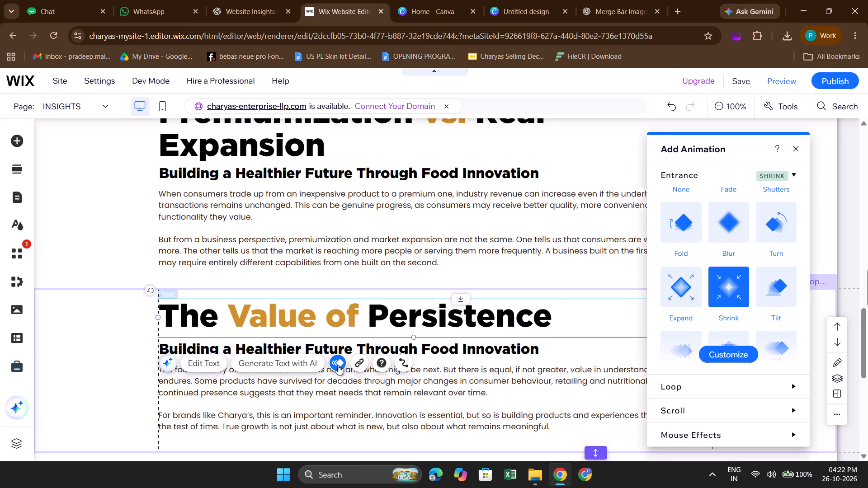
{"action": "scroll", "coordinate": [748, 288], "scroll_direction": "down", "scroll_amount": 1}
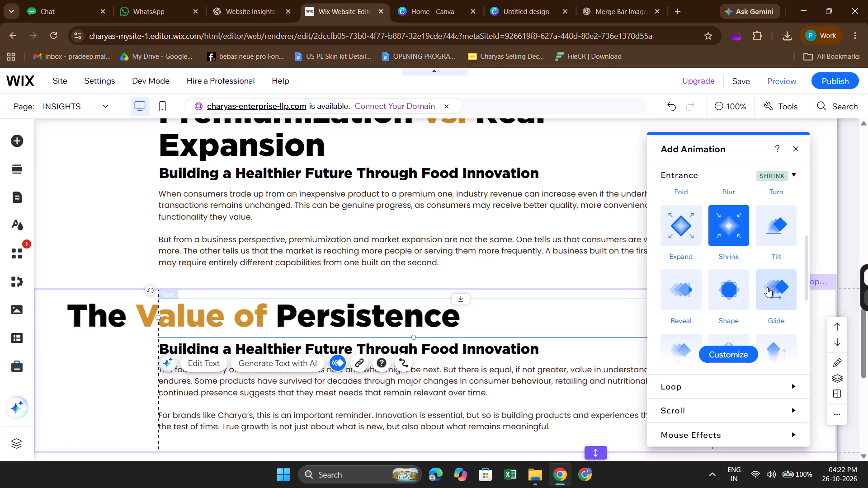
{"action": "left_click", "coordinate": [767, 287]}
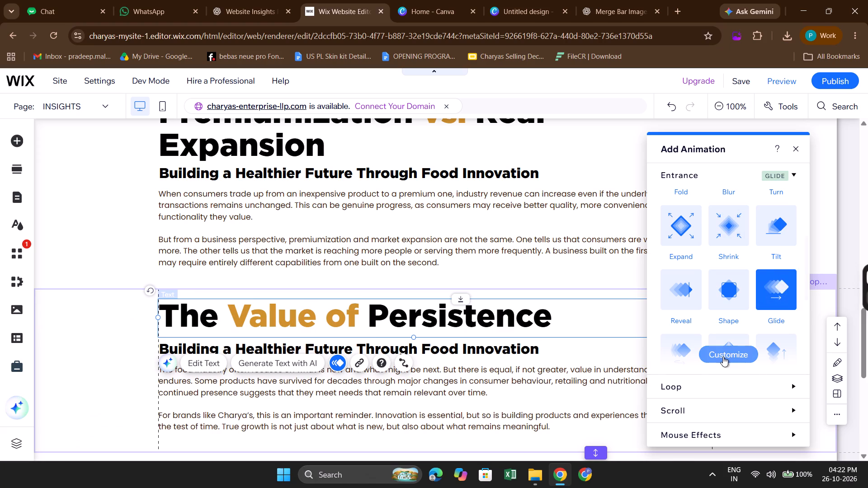
{"action": "left_click", "coordinate": [722, 357]}
{"action": "left_click", "coordinate": [755, 303]}
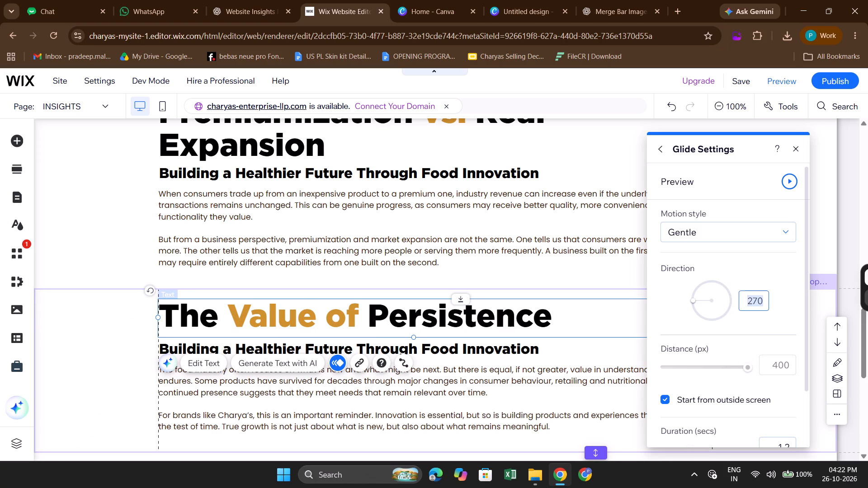
{"action": "type", "text": "90"}
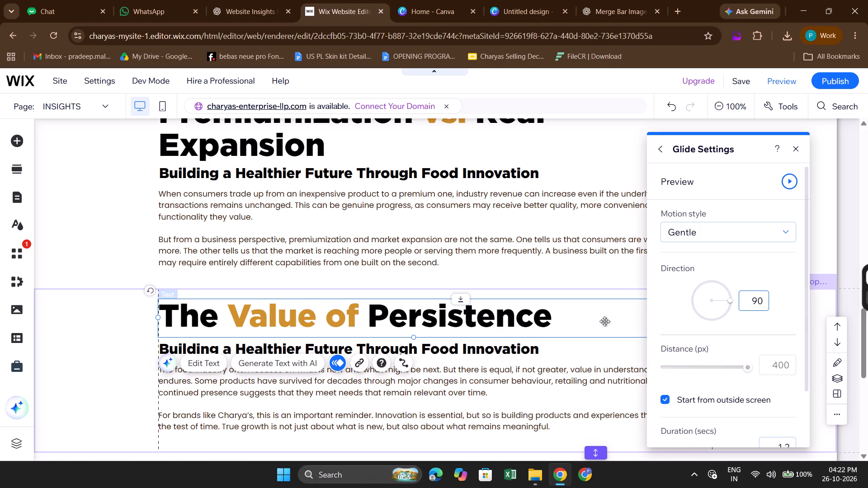
Change the entrance animation of the subheading under "The Value of Persistence" to Glide.
{"action": "left_click", "coordinate": [525, 351]}
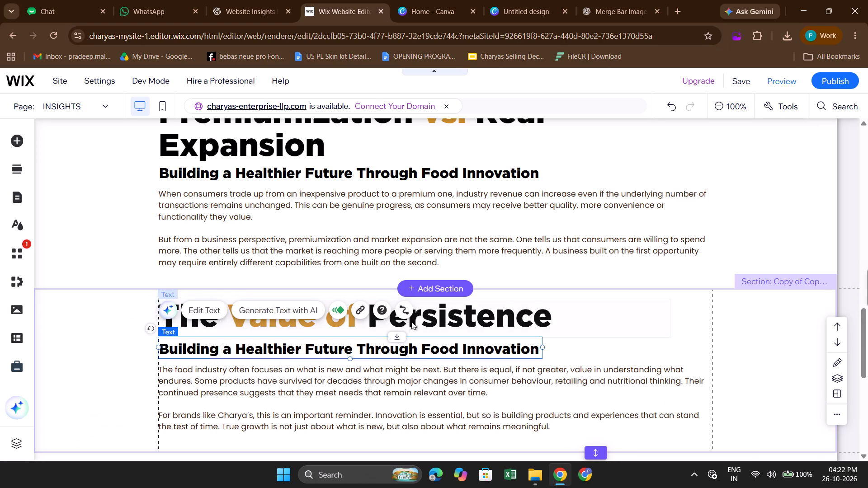
{"action": "left_click", "coordinate": [335, 312]}
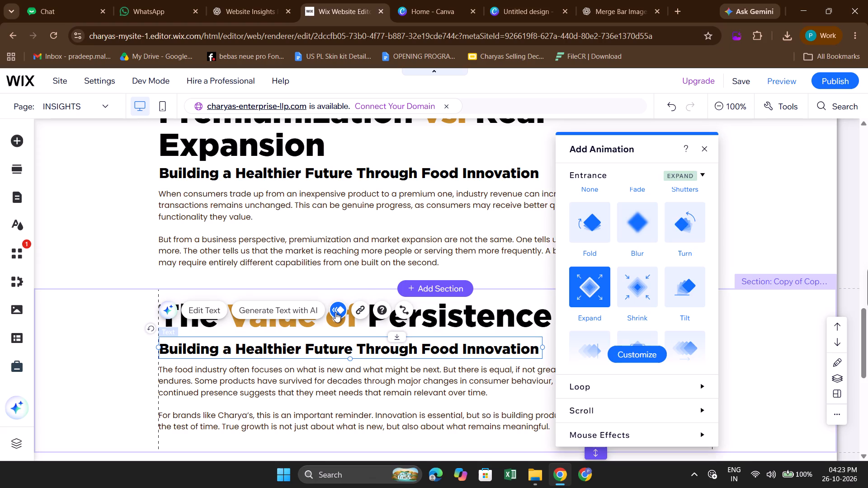
{"action": "scroll", "coordinate": [655, 286], "scroll_direction": "down", "scroll_amount": 1}
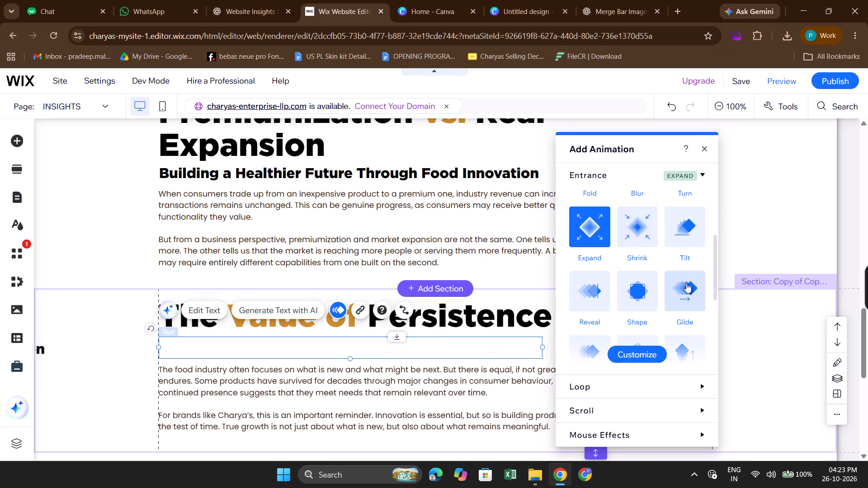
{"action": "left_click", "coordinate": [686, 284]}
{"action": "scroll", "coordinate": [420, 320], "scroll_direction": "down", "scroll_amount": 1}
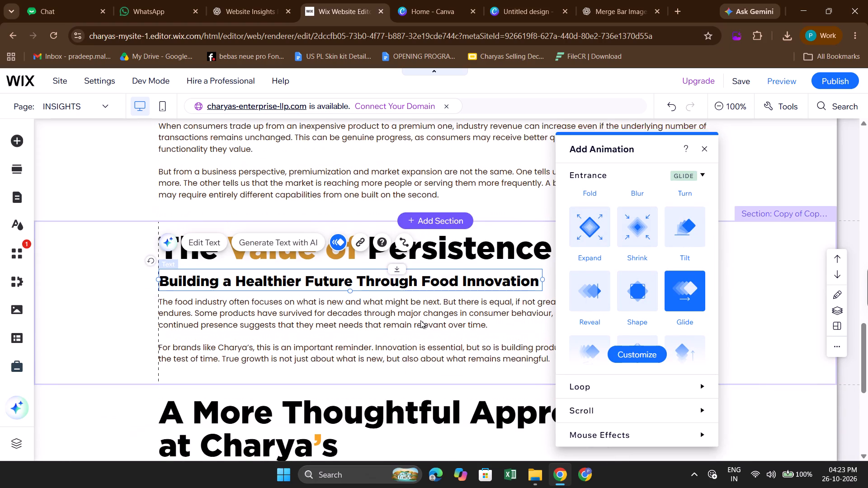
{"action": "left_click", "coordinate": [387, 325]}
Change the entrance animation of the heading "A More Thoughtful Approach at Charya's" to Glide with a direction of 90°.
{"action": "scroll", "coordinate": [387, 325], "scroll_direction": "down", "scroll_amount": 2}
{"action": "left_click", "coordinate": [341, 294]}
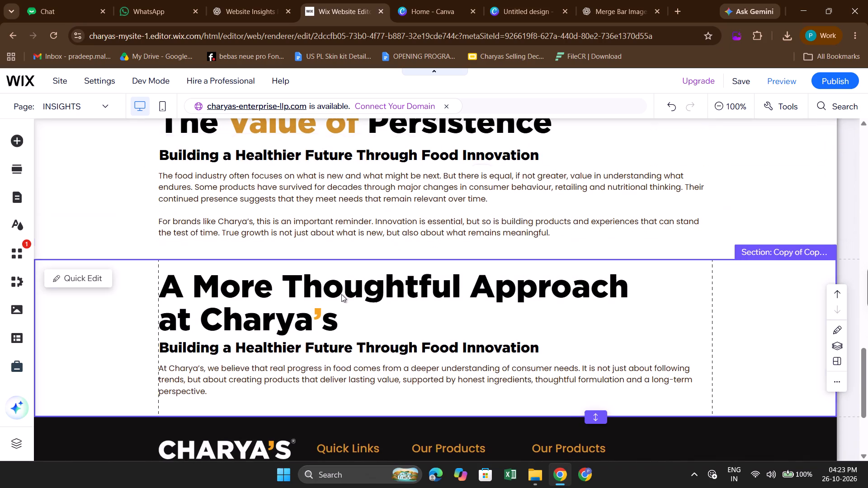
{"action": "left_click", "coordinate": [341, 294]}
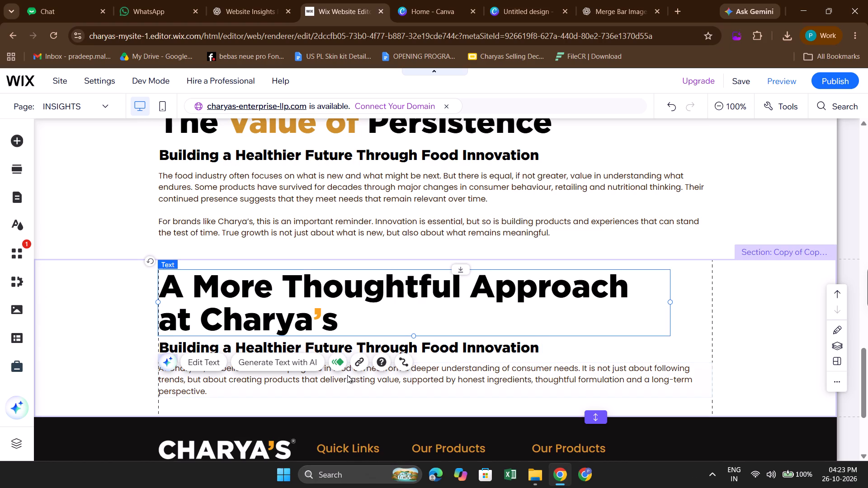
{"action": "left_click", "coordinate": [339, 361]}
{"action": "scroll", "coordinate": [700, 294], "scroll_direction": "down", "scroll_amount": 1}
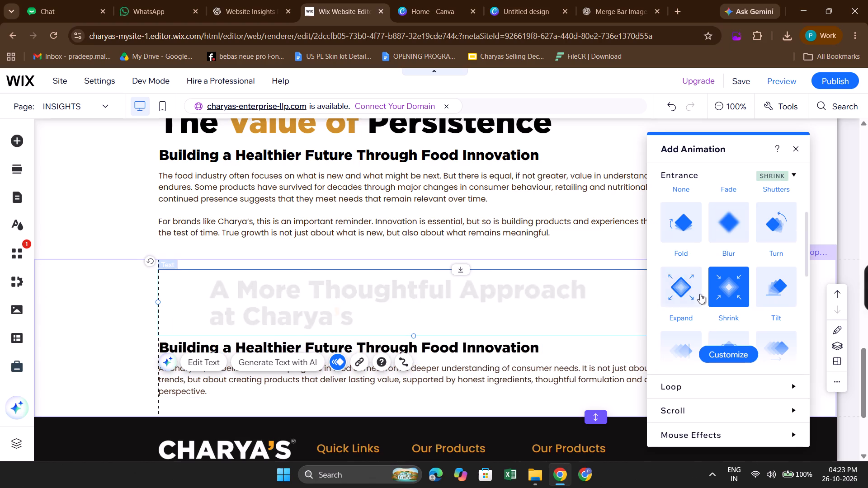
{"action": "scroll", "coordinate": [700, 294], "scroll_direction": "down", "scroll_amount": 1}
{"action": "scroll", "coordinate": [788, 301], "scroll_direction": "down", "scroll_amount": 1}
{"action": "left_click", "coordinate": [781, 272]}
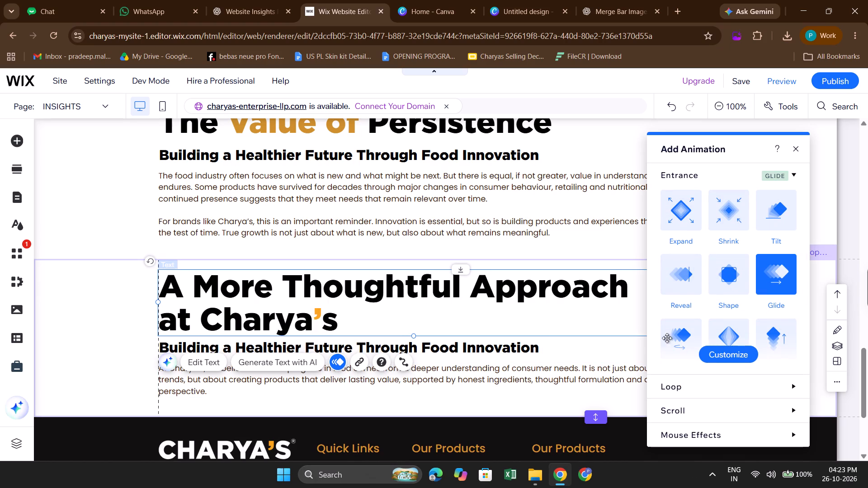
{"action": "left_click", "coordinate": [712, 353]}
{"action": "left_click", "coordinate": [760, 295]}
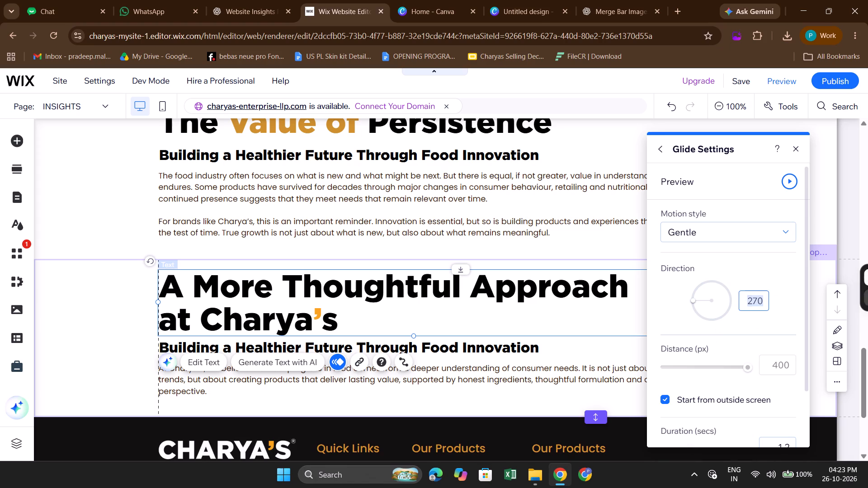
{"action": "type", "text": "90"}
Change the entrance animation of the subheading under "A More Thoughtful Approach at Charya's" to Glide.
{"action": "left_click", "coordinate": [420, 348]}
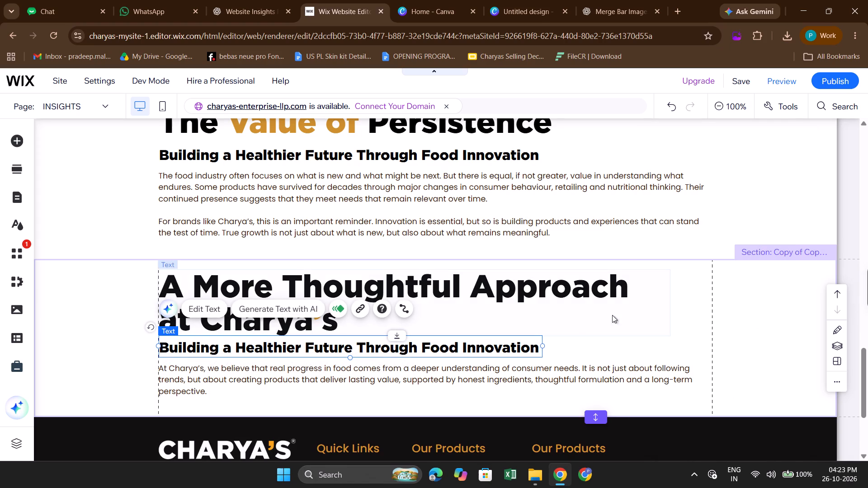
{"action": "left_click", "coordinate": [342, 311]}
{"action": "scroll", "coordinate": [606, 250], "scroll_direction": "down", "scroll_amount": 1}
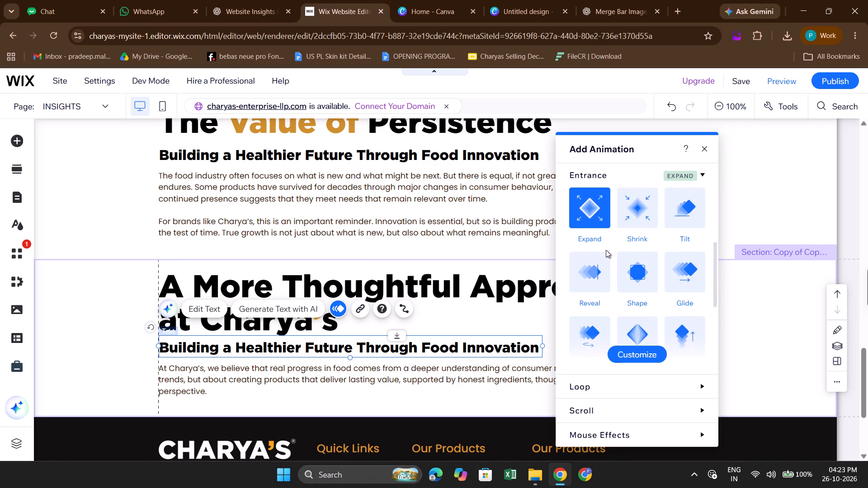
{"action": "scroll", "coordinate": [628, 318], "scroll_direction": "down", "scroll_amount": 1}
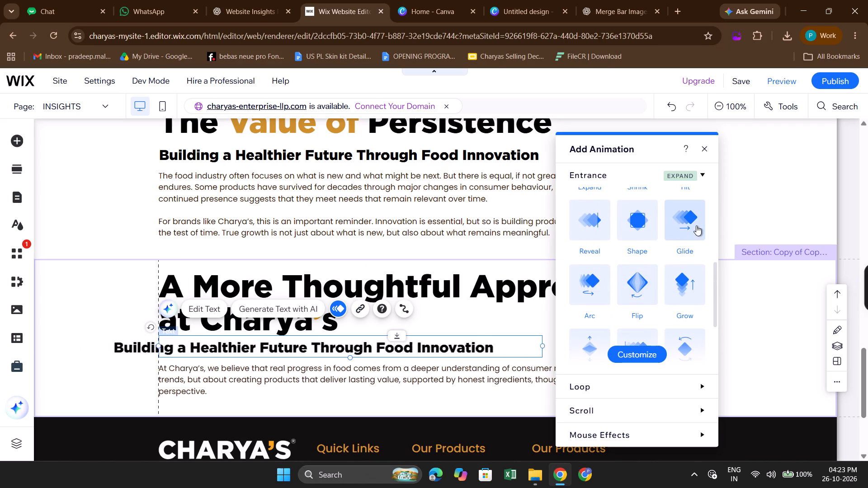
{"action": "left_click", "coordinate": [696, 225]}
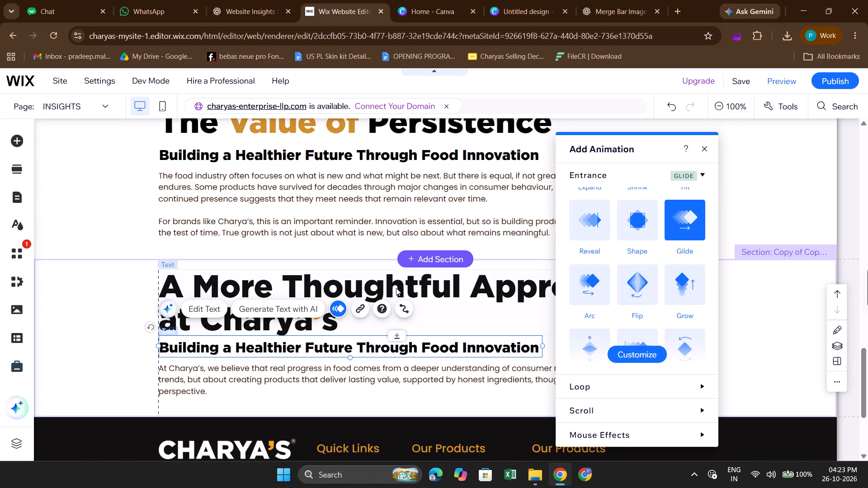
Check the Glide settings of the heading and the paragraph in the "A More Thoughtful Approach at Charya's" section.
{"action": "left_click", "coordinate": [396, 288]}
{"action": "left_click", "coordinate": [396, 288]}
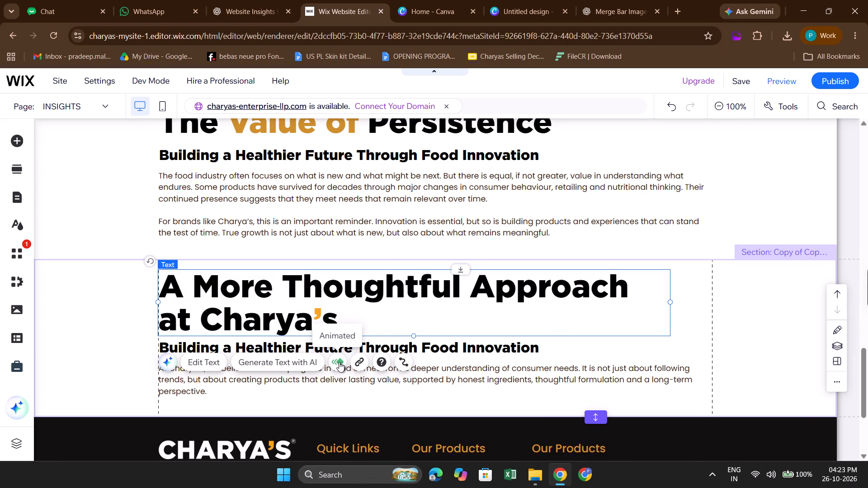
{"action": "left_click", "coordinate": [339, 362]}
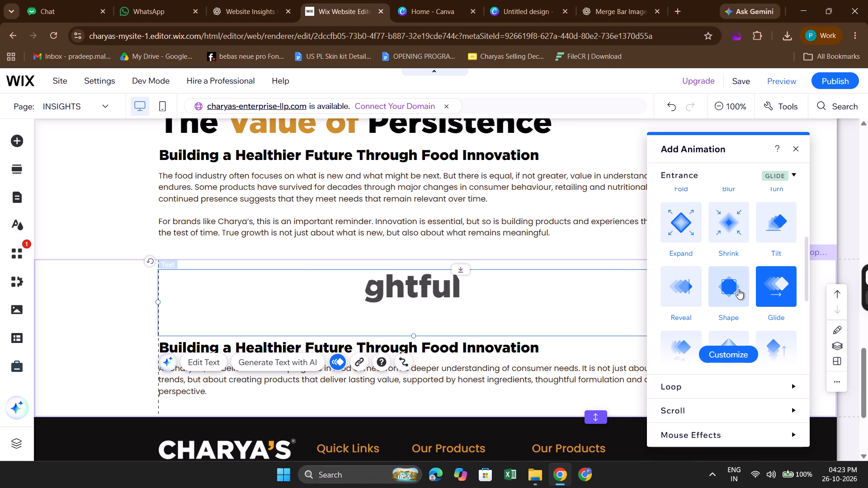
{"action": "left_click", "coordinate": [726, 358]}
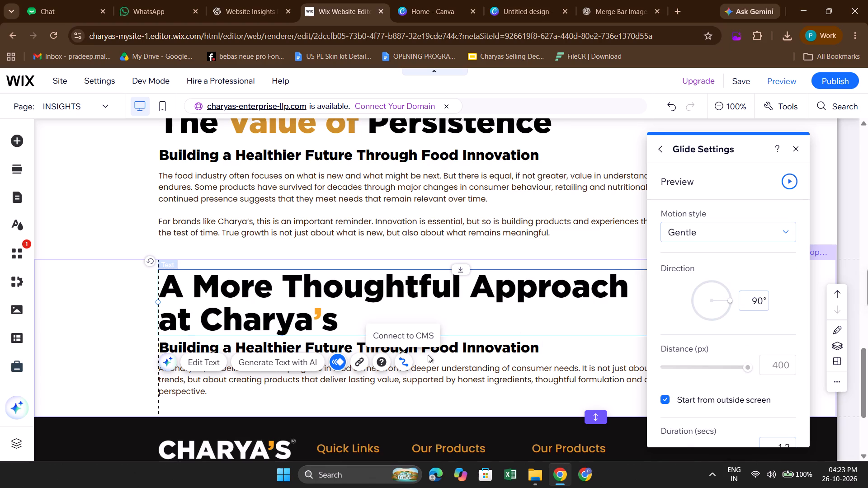
{"action": "left_click", "coordinate": [443, 347]}
{"action": "left_click", "coordinate": [441, 373]}
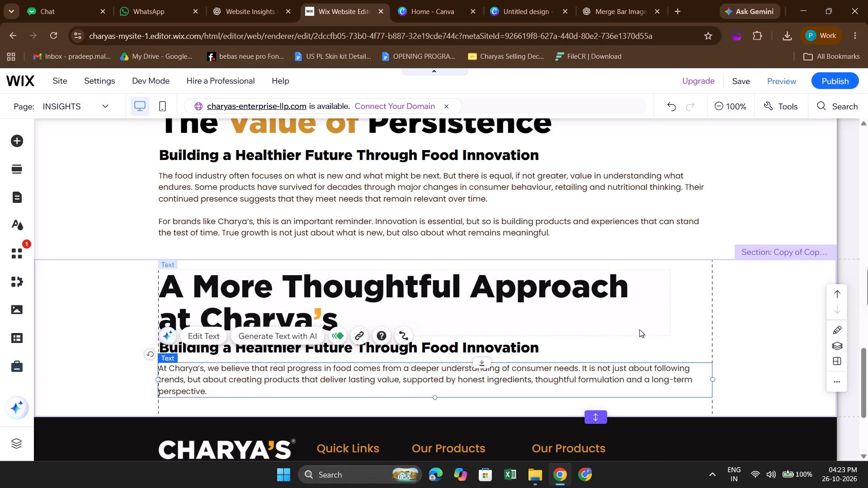
{"action": "left_click", "coordinate": [337, 335]}
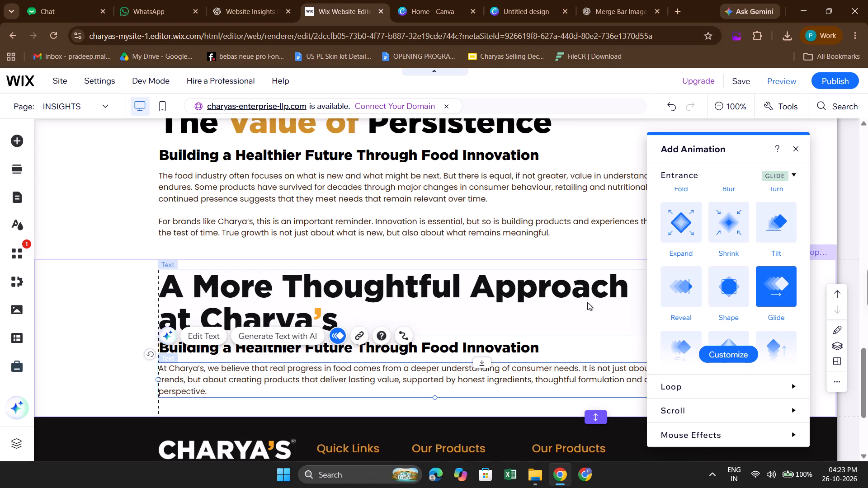
{"action": "left_click", "coordinate": [721, 352]}
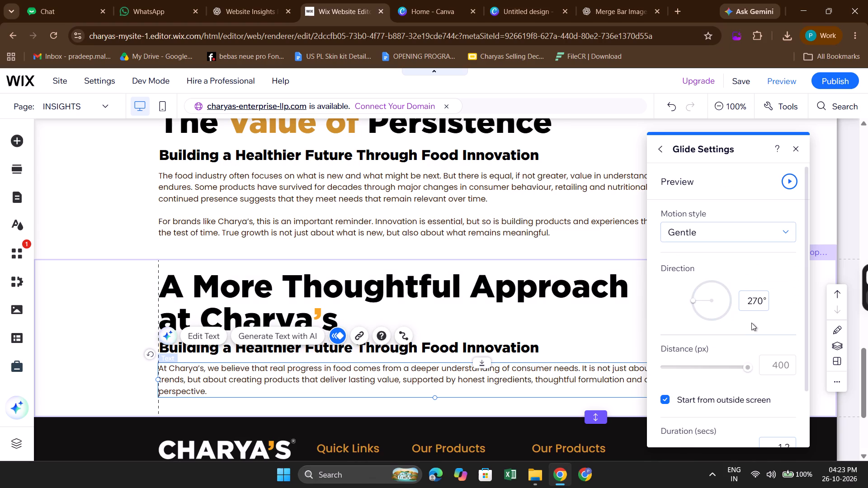
Leave the Glide settings of the paragraph in the "A More Thoughtful Approach at Charya's" section and close its animation options.
{"action": "left_click", "coordinate": [666, 150]}
{"action": "scroll", "coordinate": [703, 306], "scroll_direction": "down", "scroll_amount": 1}
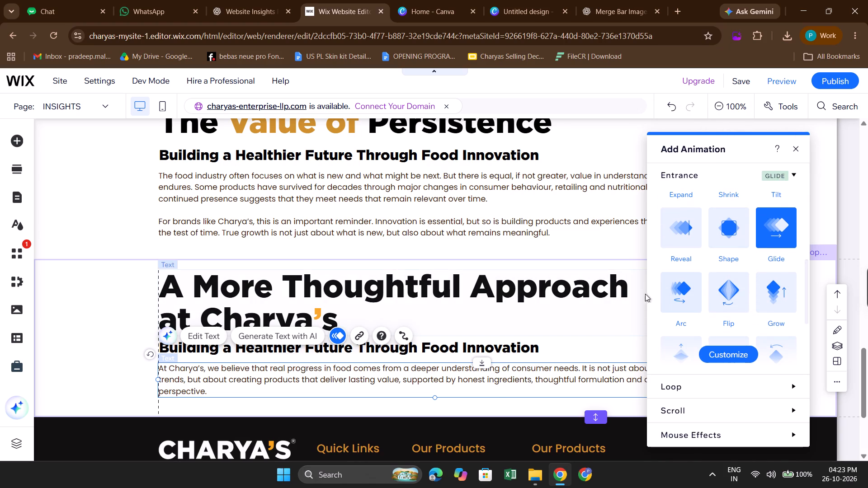
{"action": "left_click", "coordinate": [492, 302]}
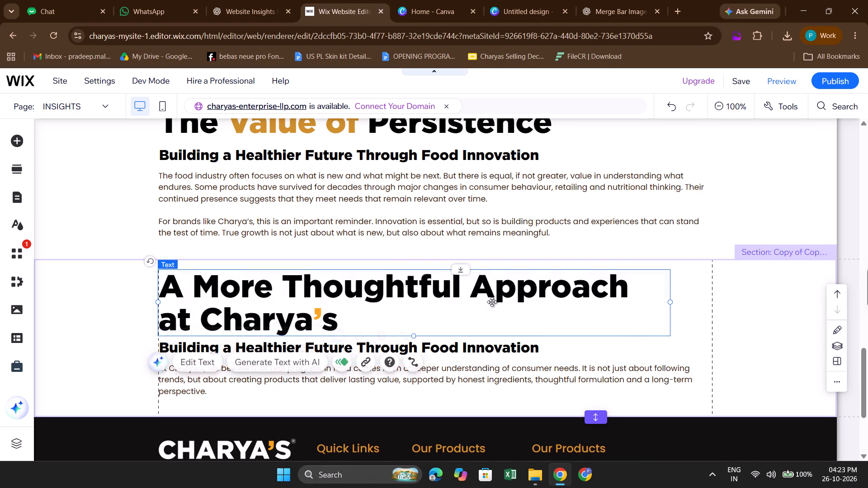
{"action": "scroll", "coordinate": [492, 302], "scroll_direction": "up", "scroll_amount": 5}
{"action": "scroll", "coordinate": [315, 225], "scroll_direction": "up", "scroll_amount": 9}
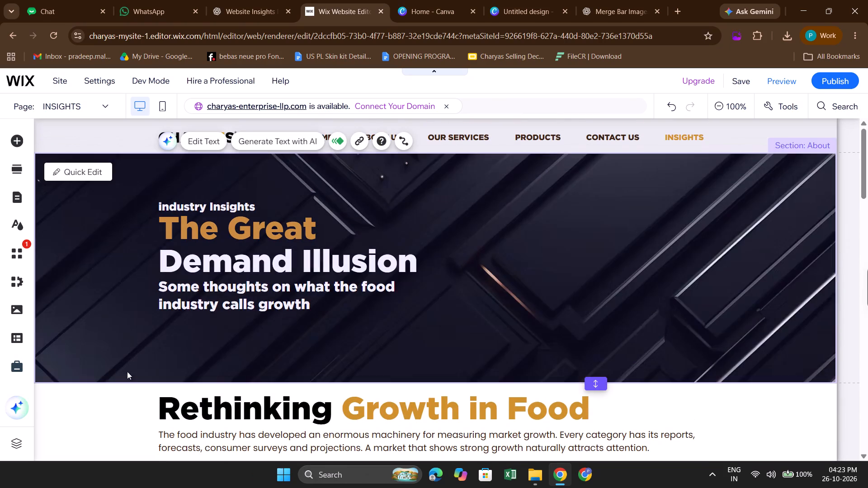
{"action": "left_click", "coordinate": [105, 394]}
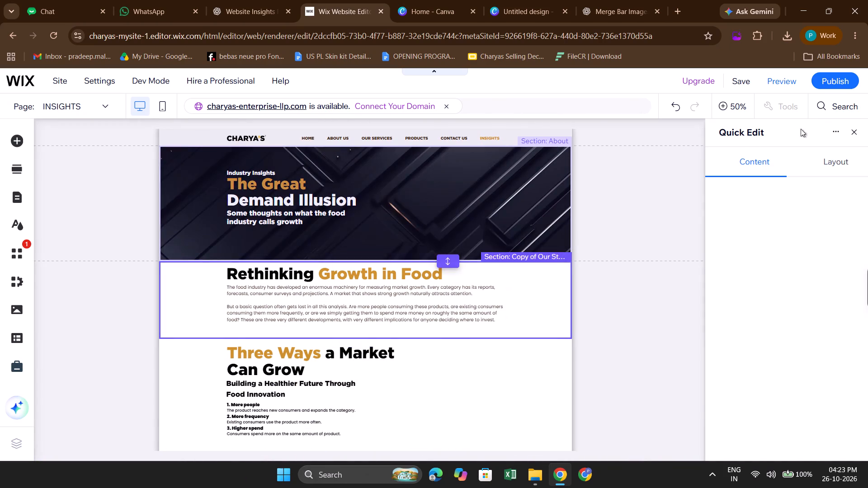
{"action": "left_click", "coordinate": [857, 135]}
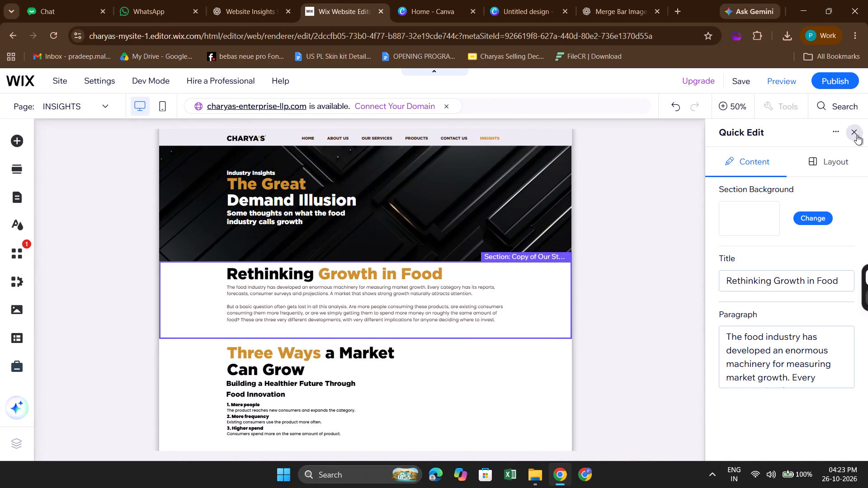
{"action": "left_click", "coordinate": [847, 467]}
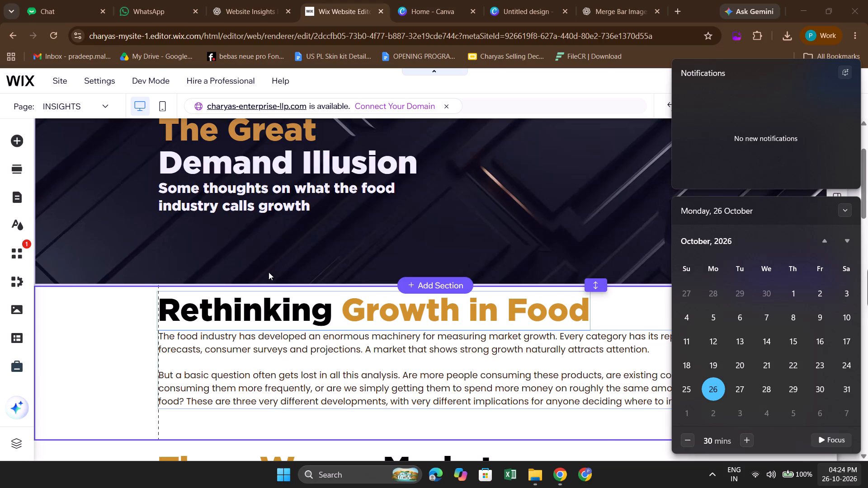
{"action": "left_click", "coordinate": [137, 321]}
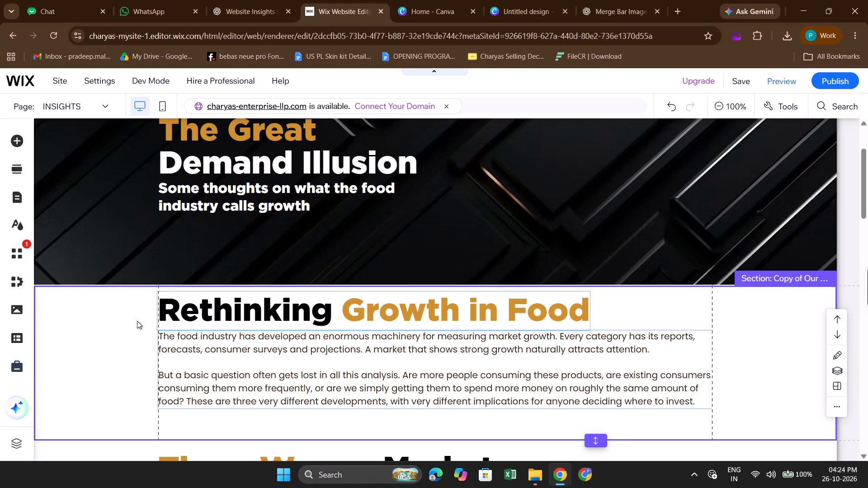